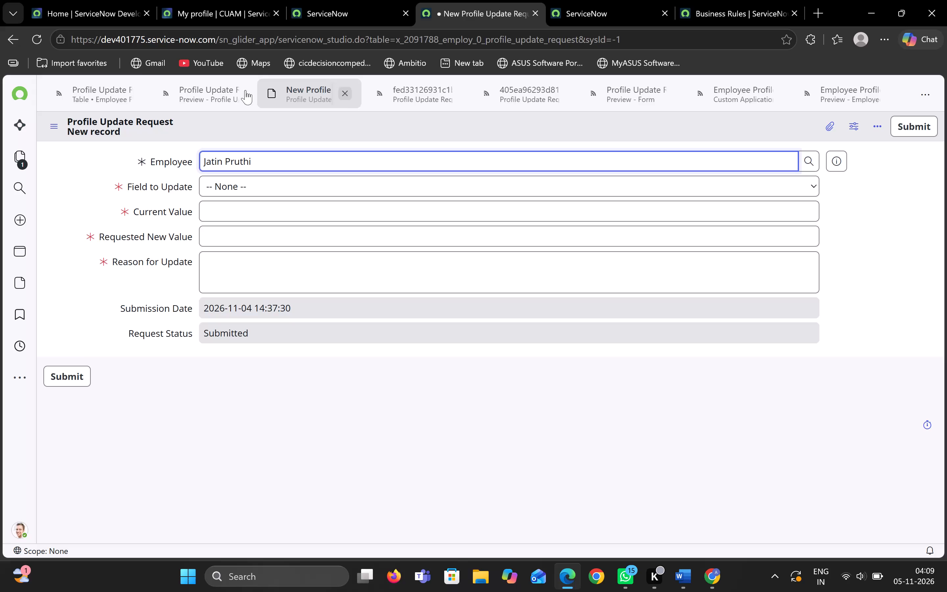
# Examine the Profile Update Request table's field definitions and its form layout, closing the data view tip.
pyautogui.click(82, 86)
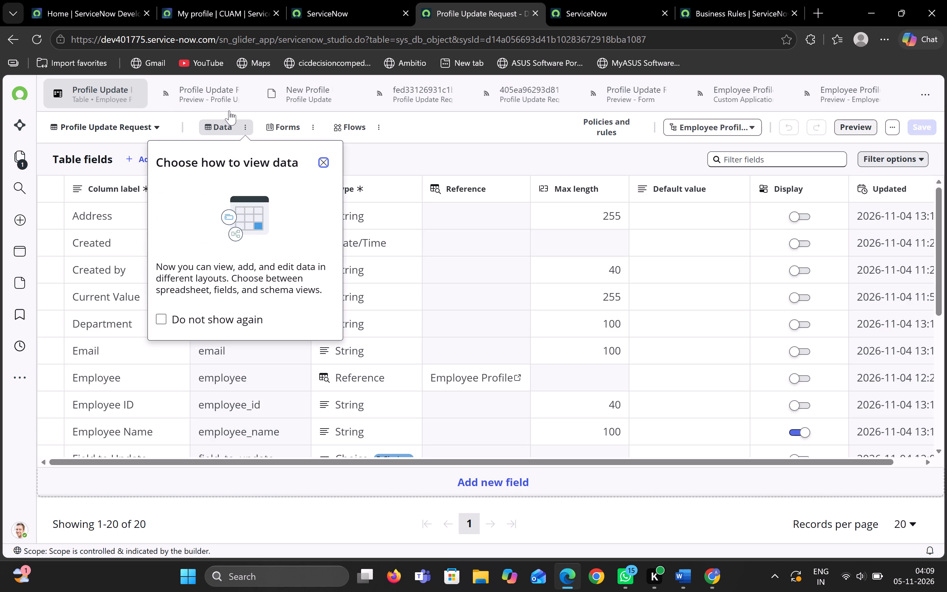
pyautogui.click(282, 125)
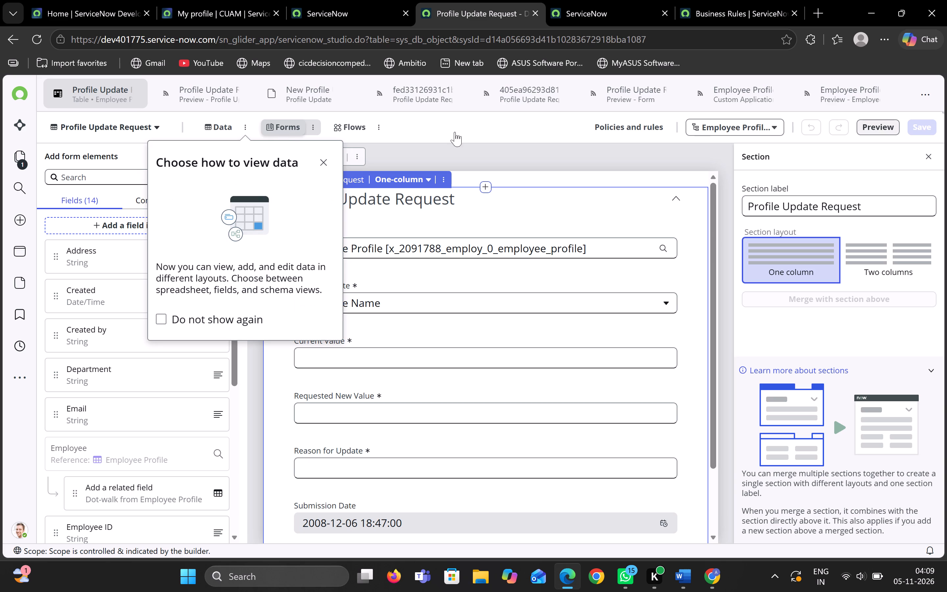
pyautogui.click(222, 127)
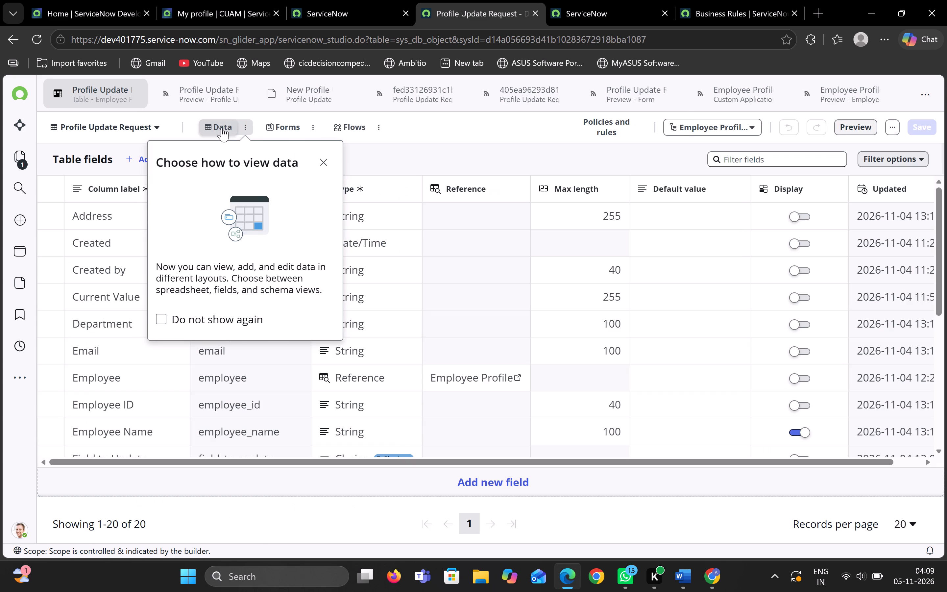
pyautogui.scroll(-7, 282, 352)
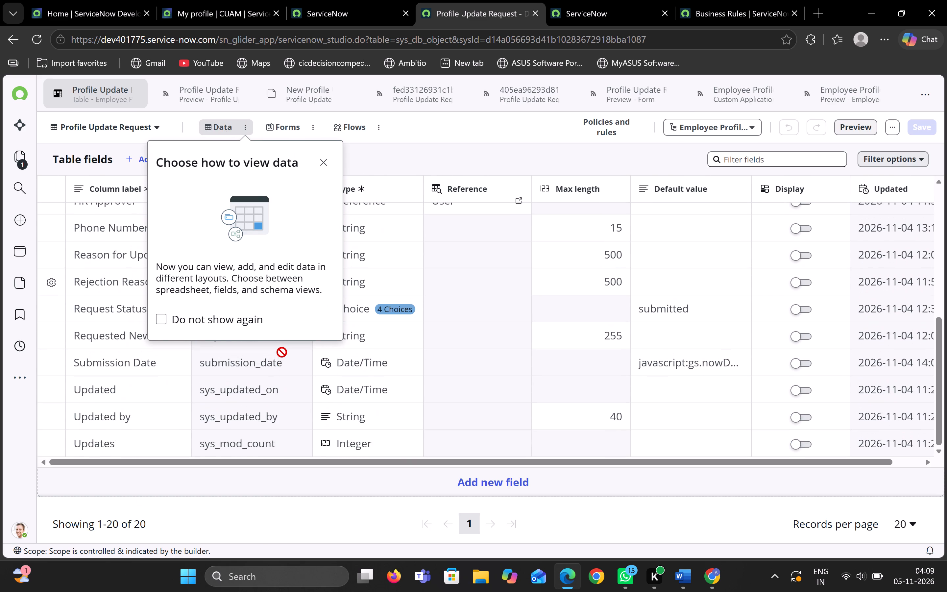
pyautogui.scroll(3, 282, 352)
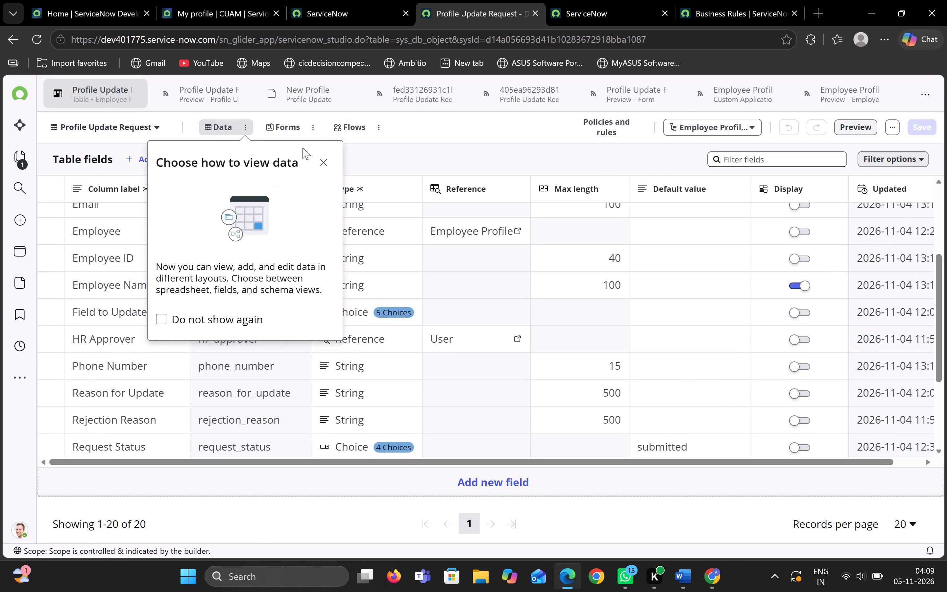
pyautogui.click(285, 133)
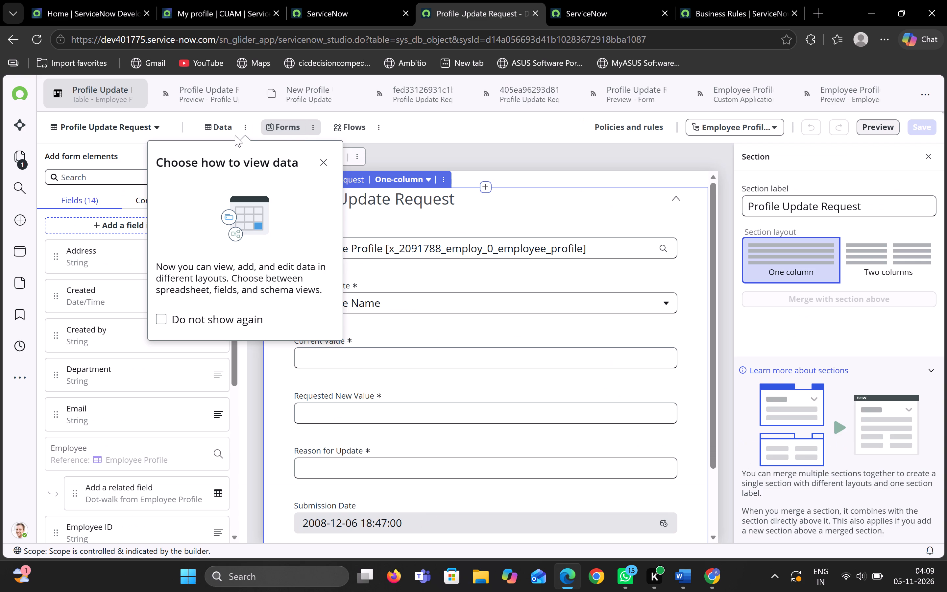
pyautogui.click(226, 130)
pyautogui.click(322, 159)
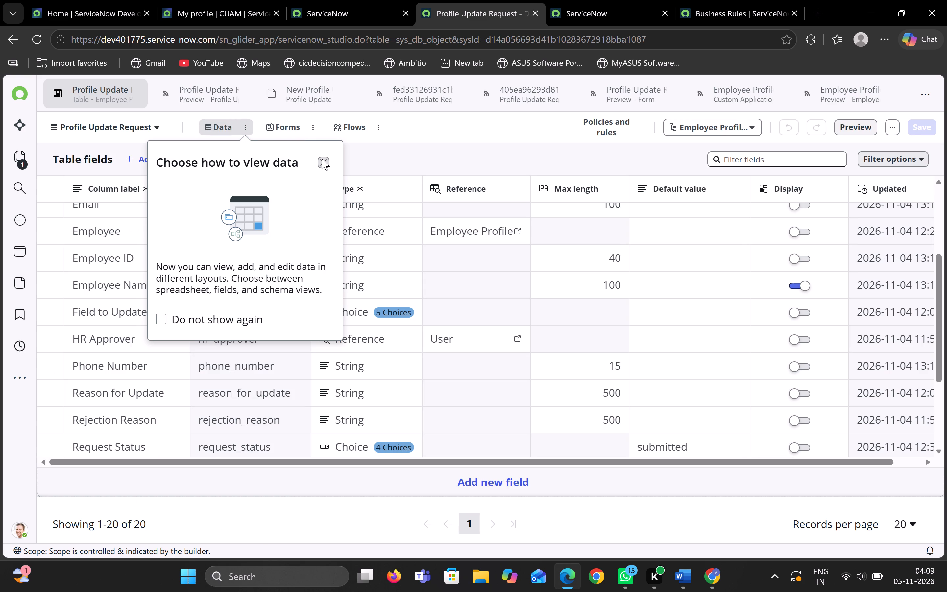
pyautogui.click(278, 129)
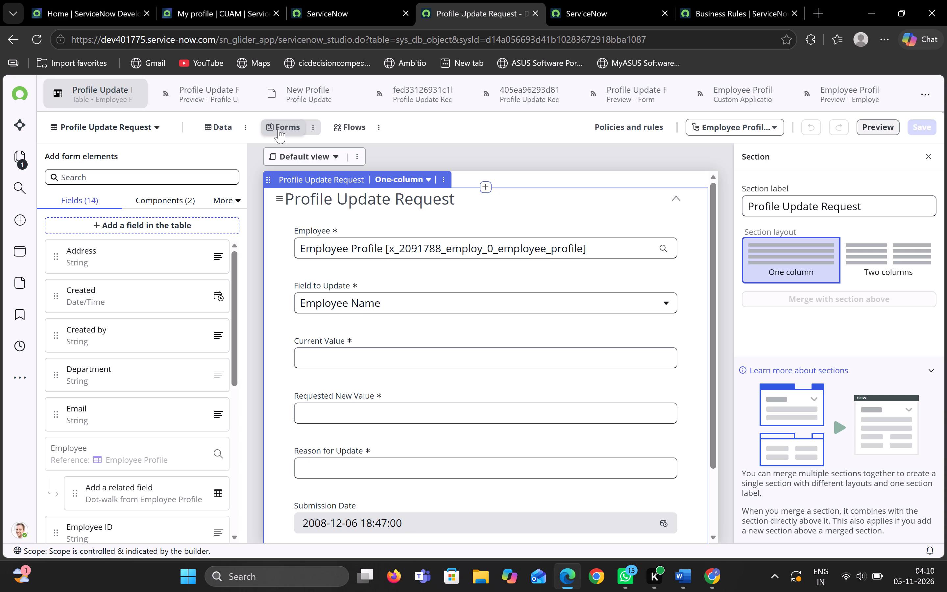
pyautogui.click(220, 134)
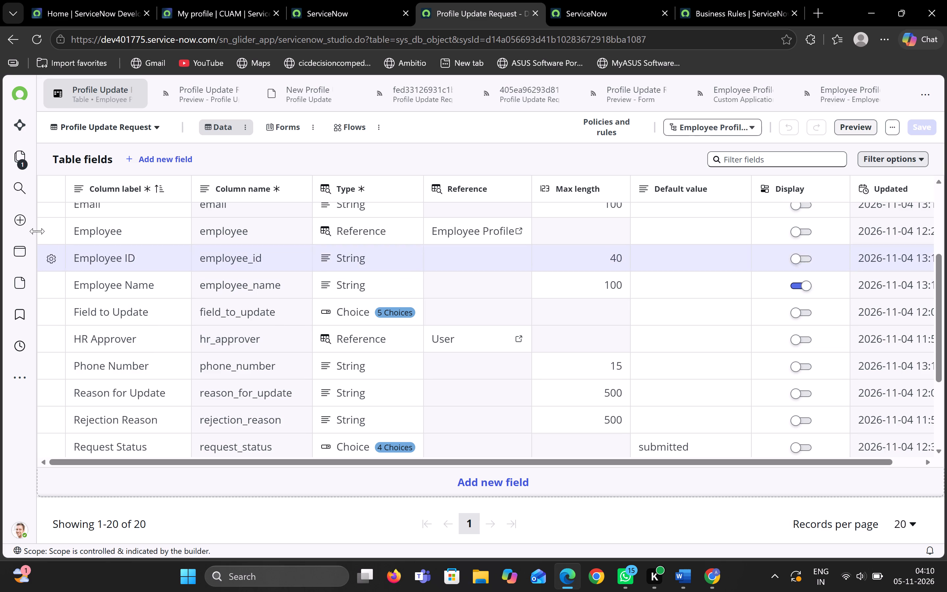
pyautogui.click(851, 124)
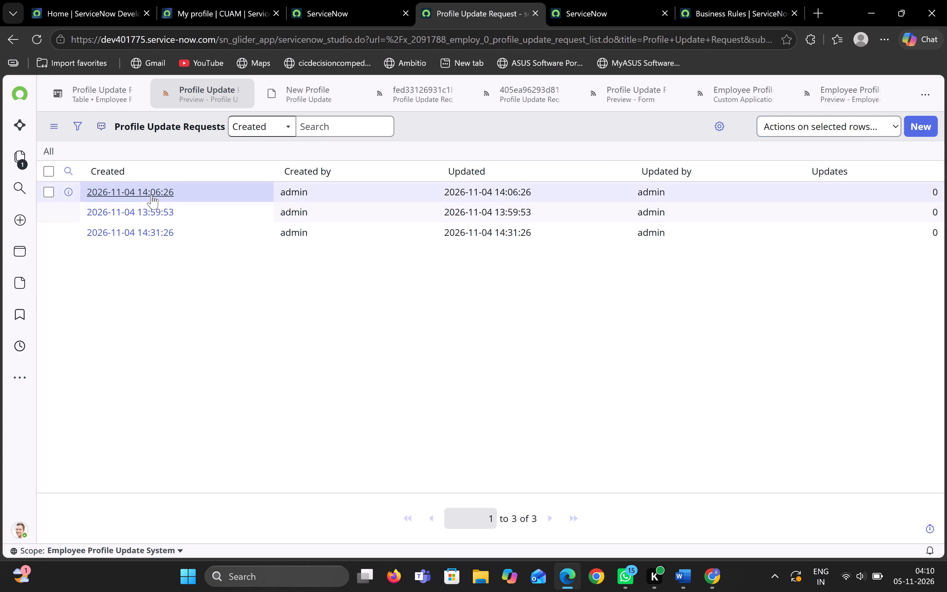
pyautogui.click(151, 195)
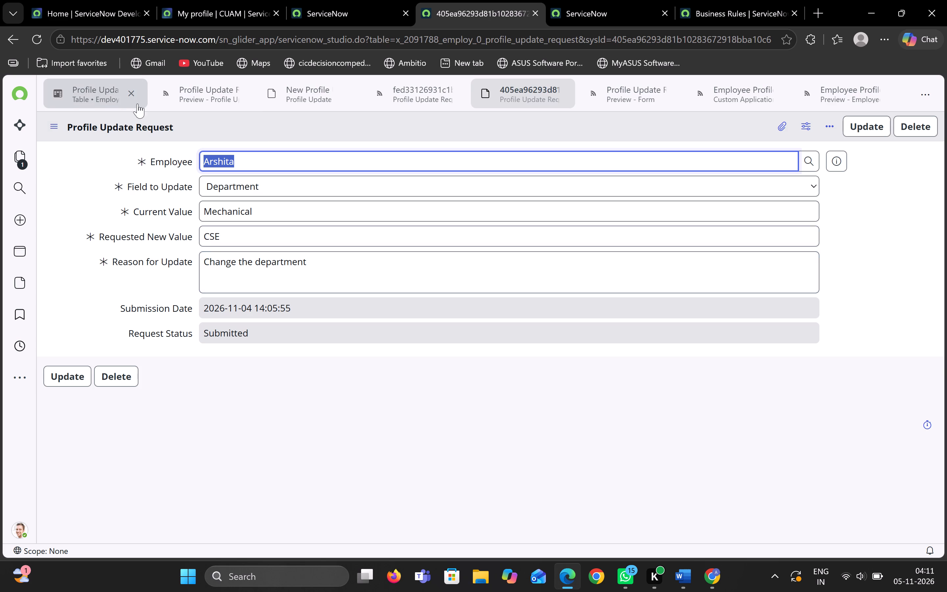
pyautogui.click(182, 94)
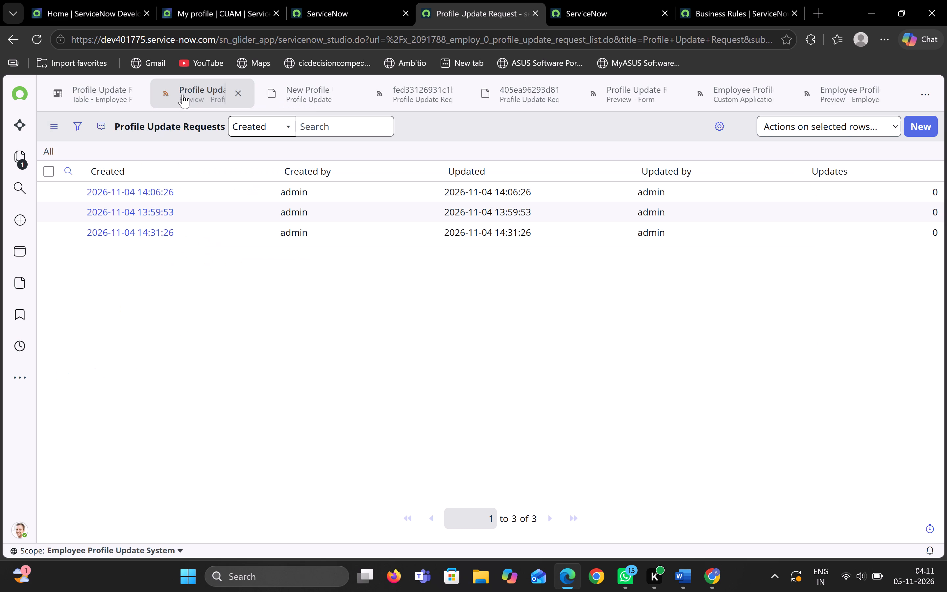
# Add the HR Approver field below Request Status on the Profile Update Request form and save the form.
pyautogui.click(96, 87)
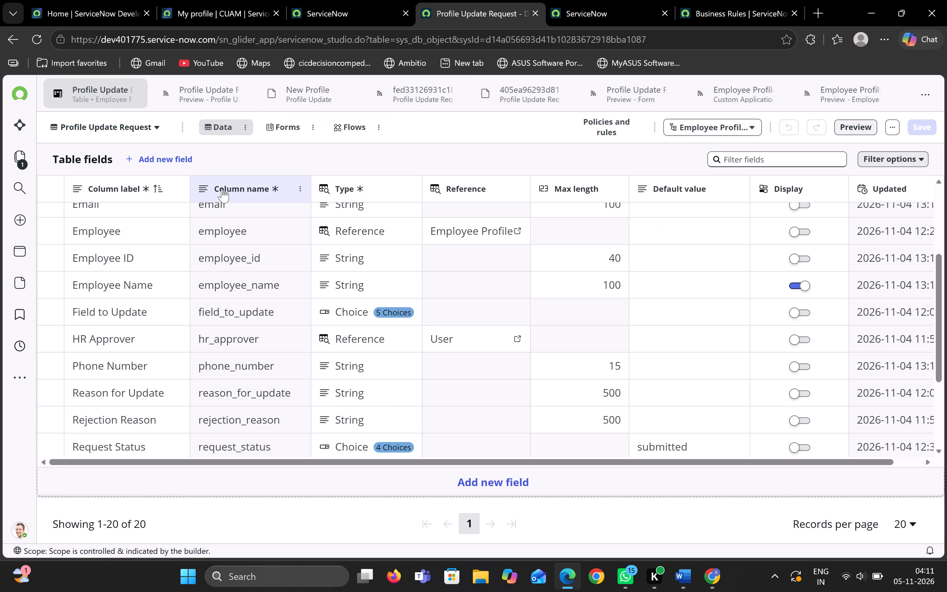
pyautogui.click(278, 129)
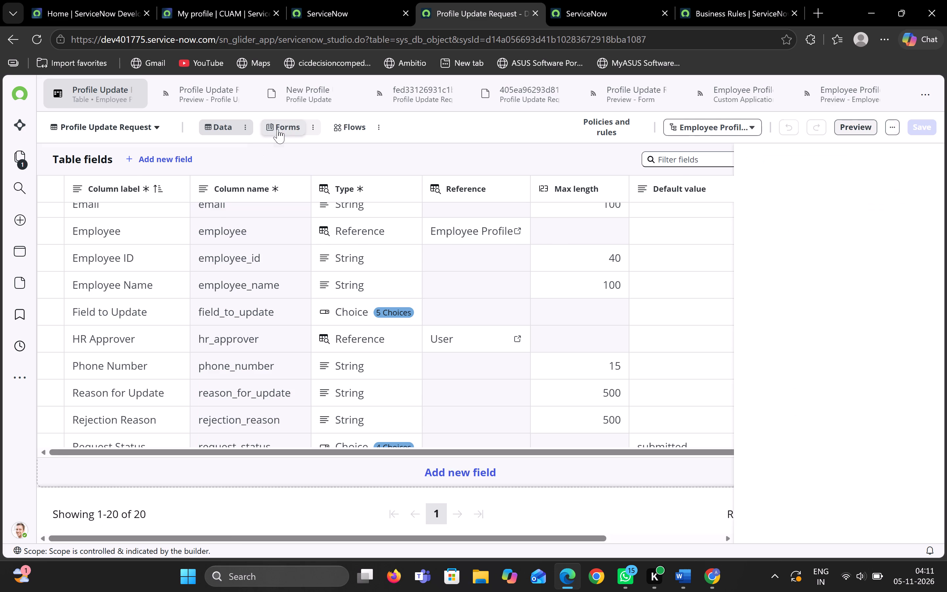
pyautogui.scroll(-3, 196, 355)
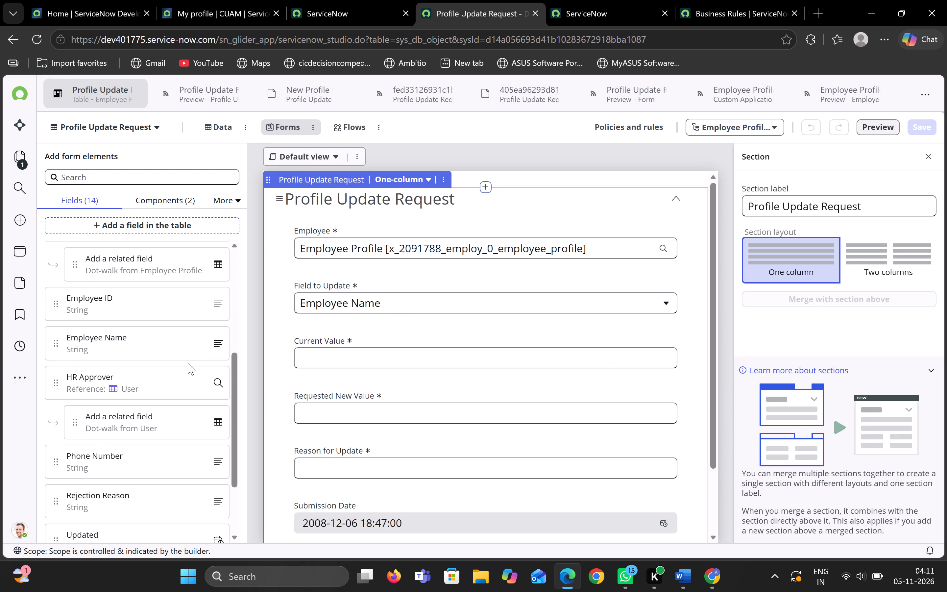
pyautogui.click(219, 382)
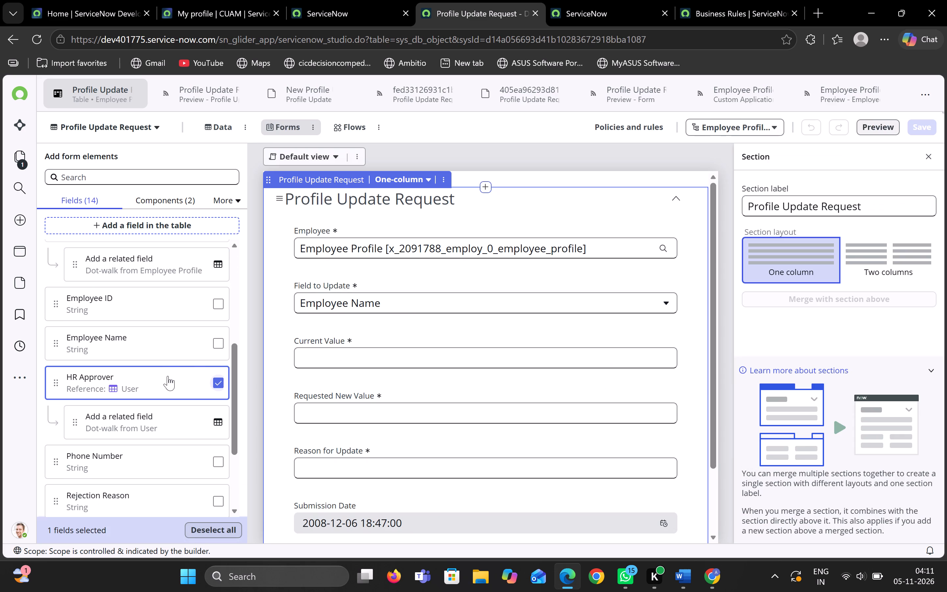
pyautogui.scroll(-4, 362, 373)
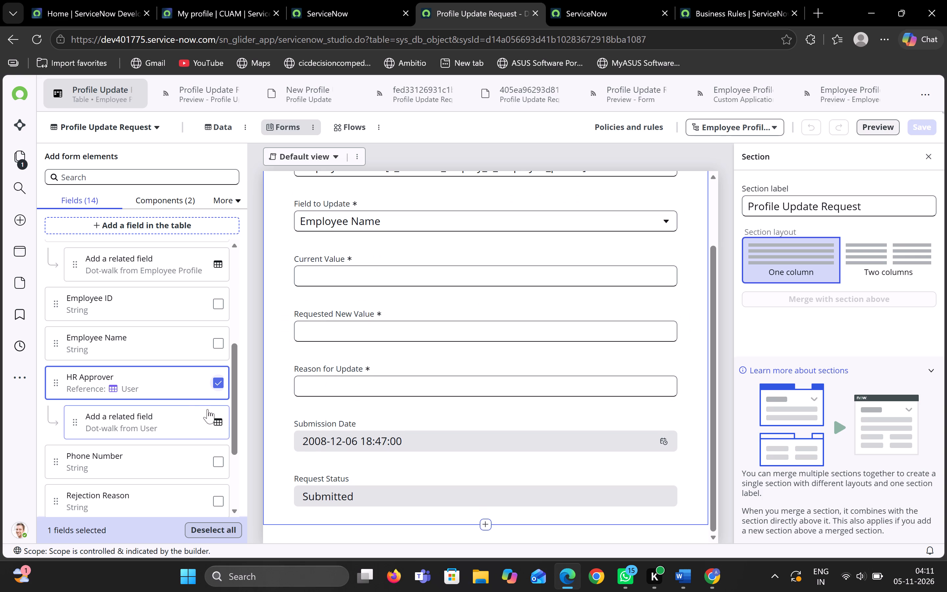
pyautogui.moveTo(180, 387); pyautogui.dragTo(341, 524)
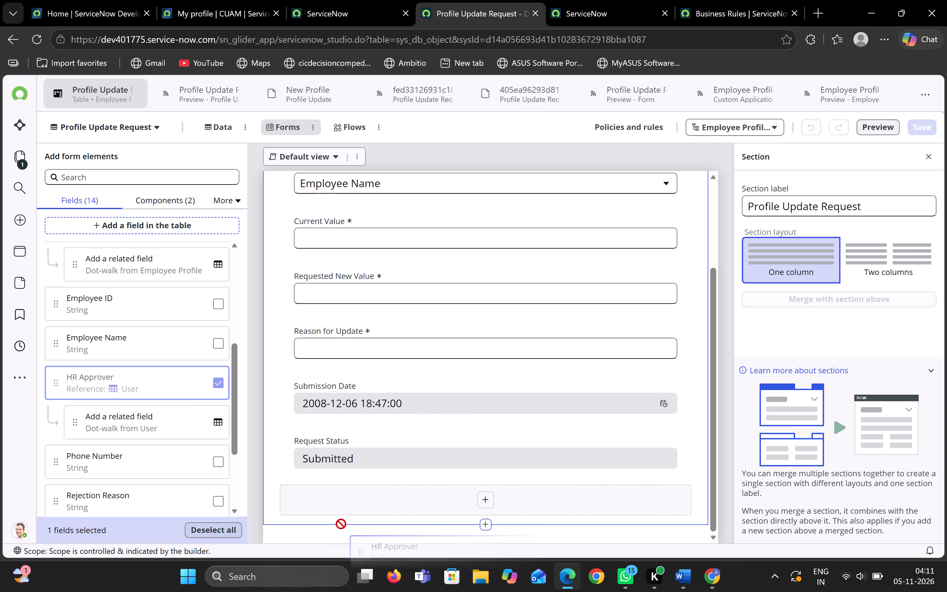
pyautogui.moveTo(341, 524); pyautogui.dragTo(297, 472)
pyautogui.scroll(-1, 348, 472)
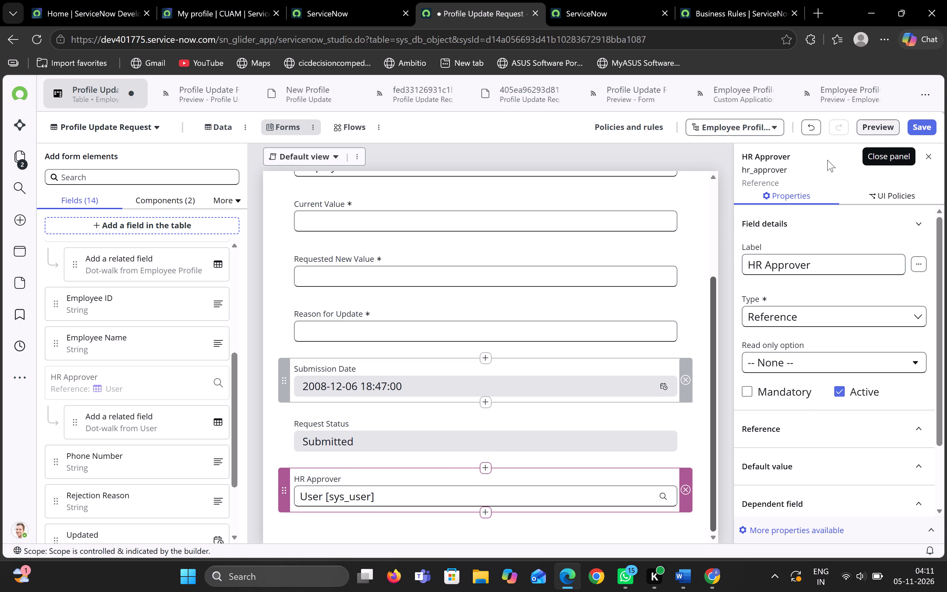
pyautogui.click(917, 132)
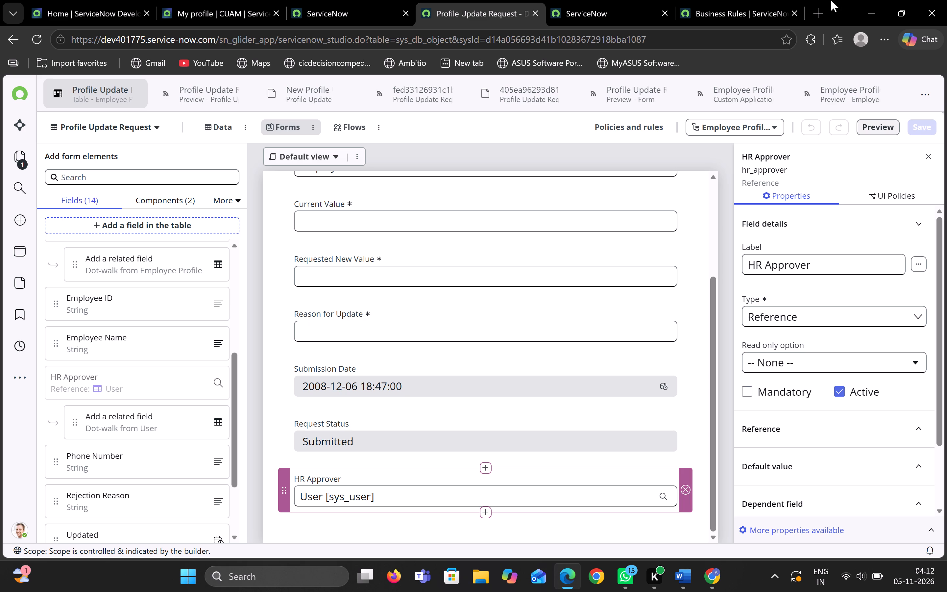
pyautogui.click(208, 103)
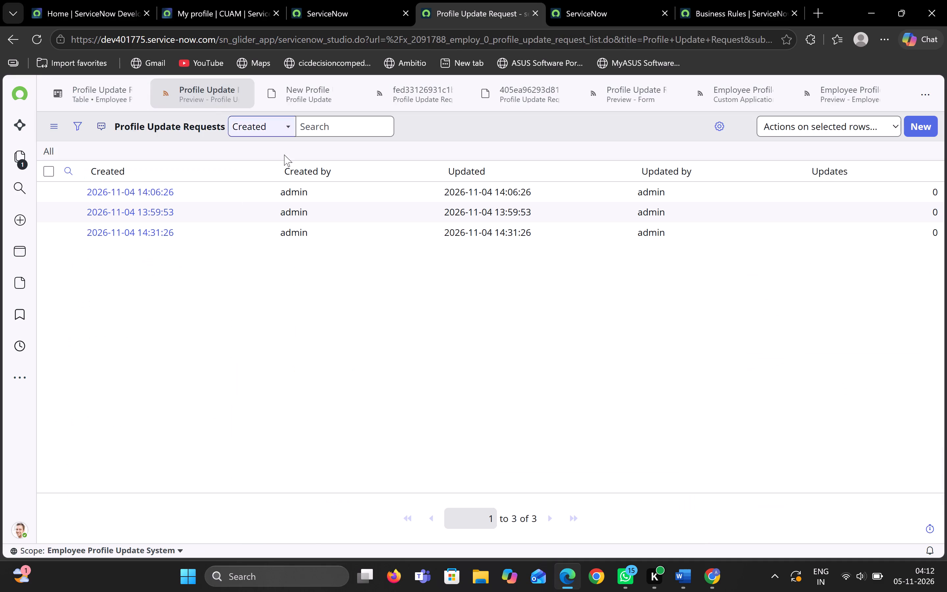
pyautogui.click(139, 211)
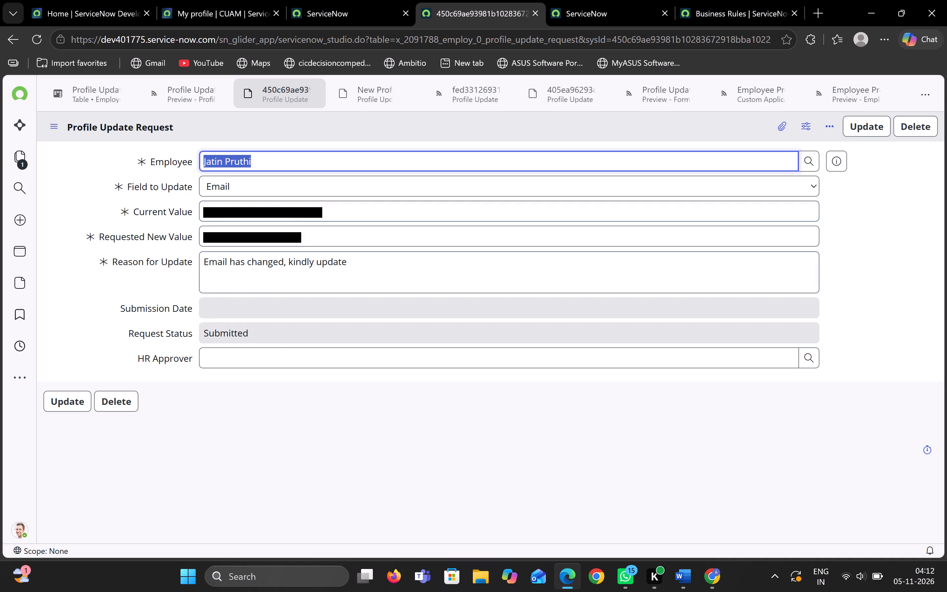
# Look up users for the request's HR Approver field, searching by email with the employee's name, and examine the list.
pyautogui.click(304, 355)
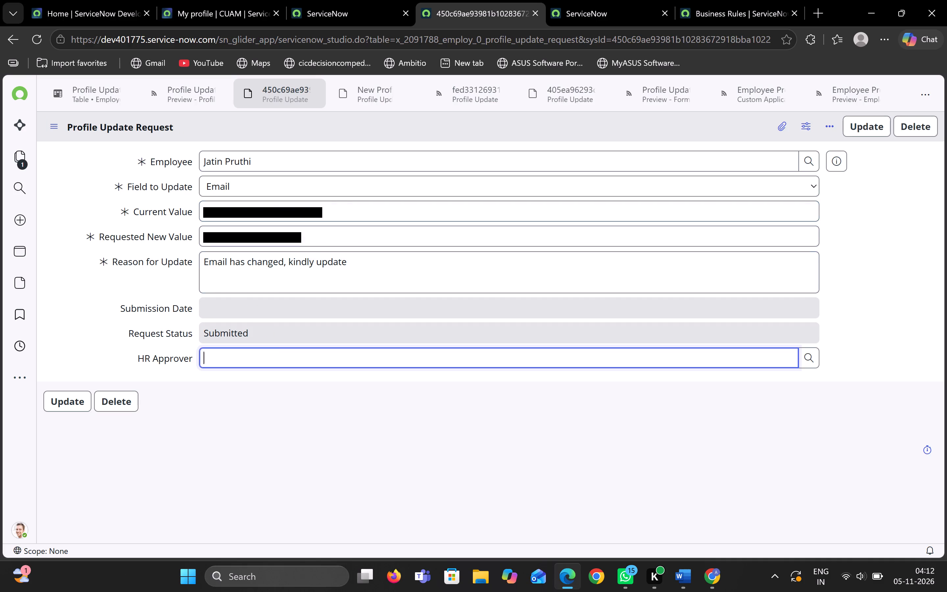
pyautogui.click(817, 359)
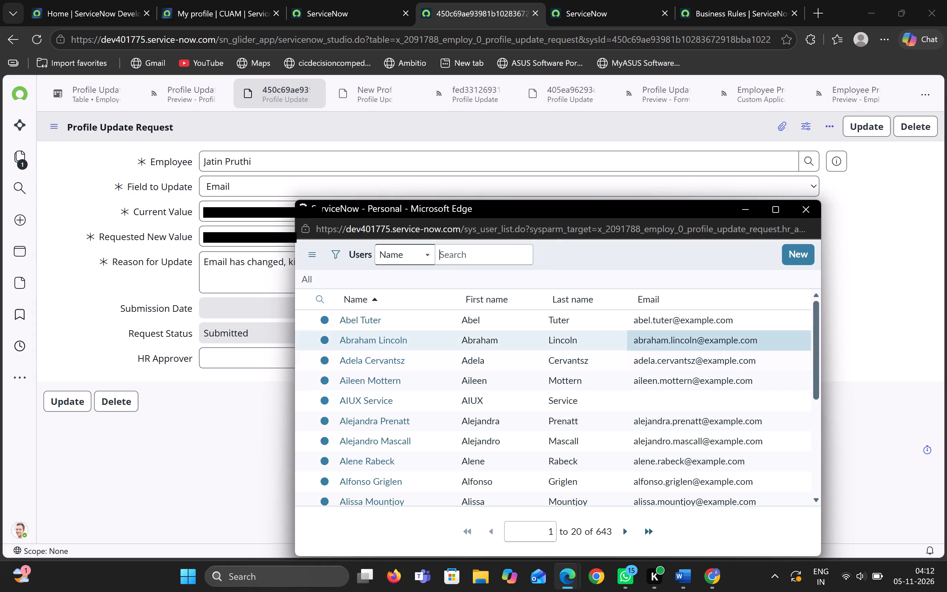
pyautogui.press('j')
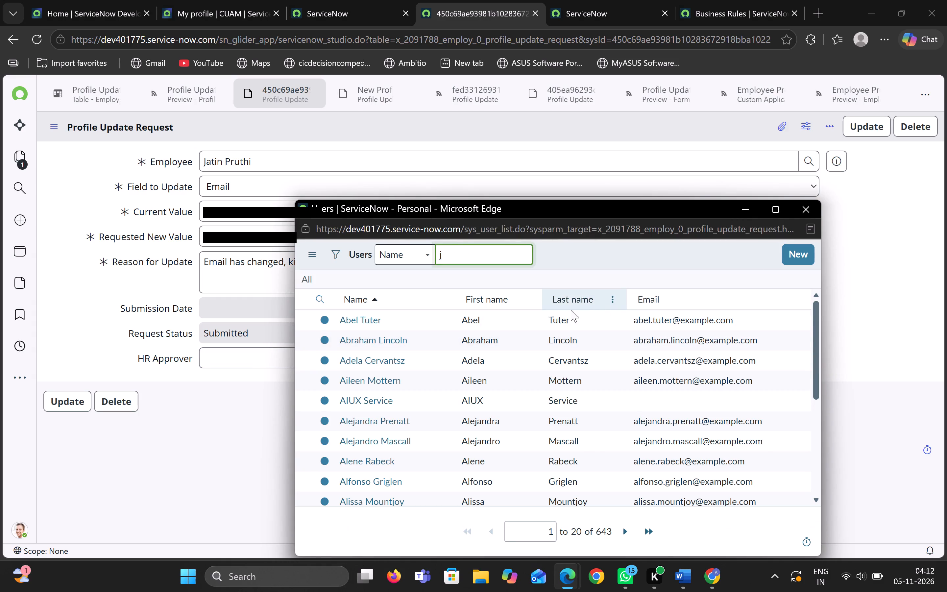
pyautogui.click(391, 250)
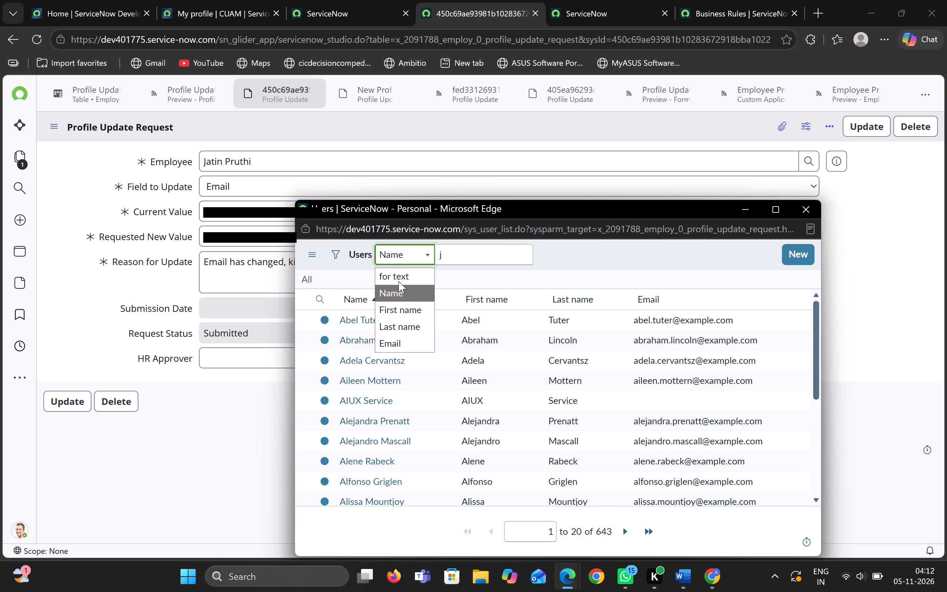
pyautogui.click(402, 342)
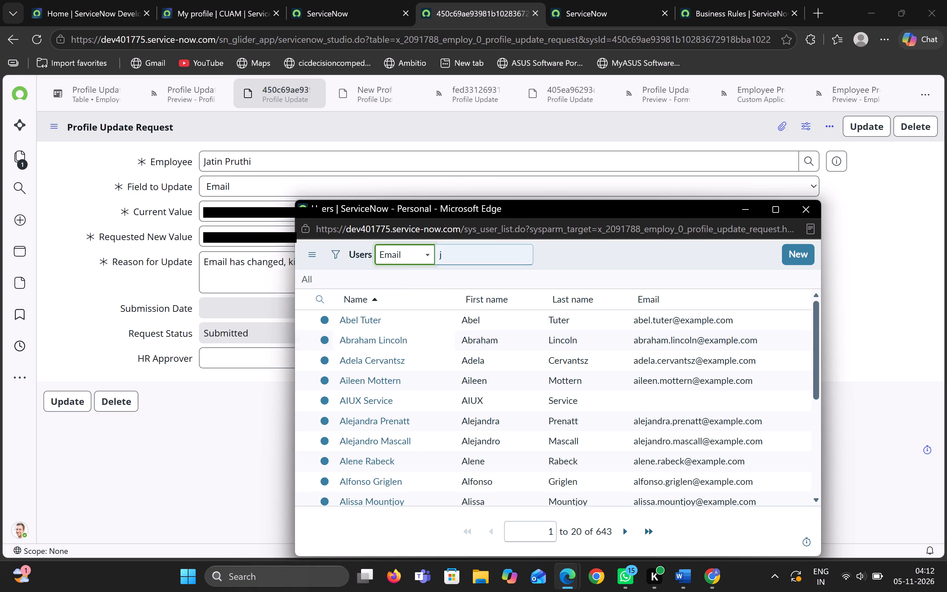
pyautogui.click(461, 252)
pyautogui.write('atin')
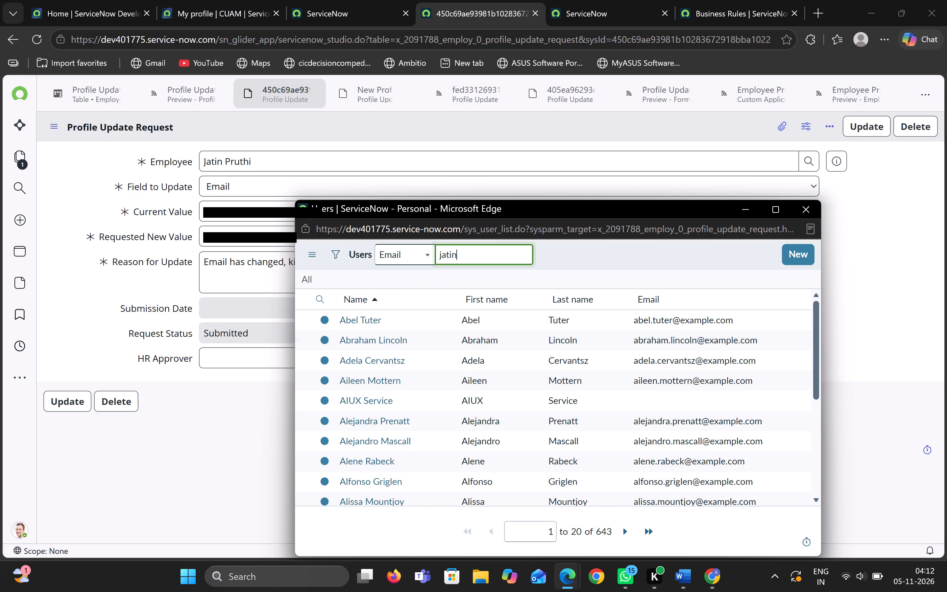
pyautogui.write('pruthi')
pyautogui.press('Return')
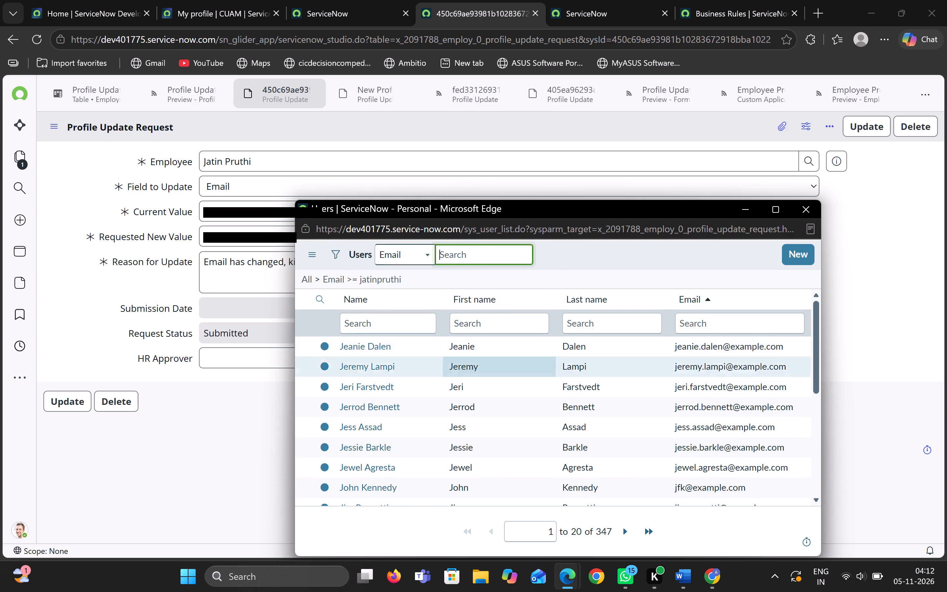
pyautogui.scroll(-6, 452, 361)
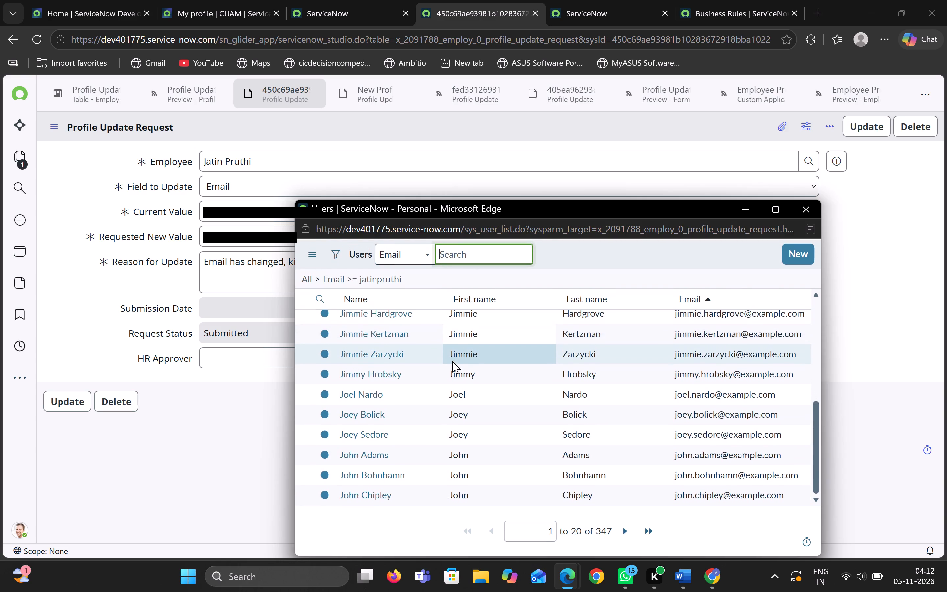
pyautogui.scroll(4, 423, 403)
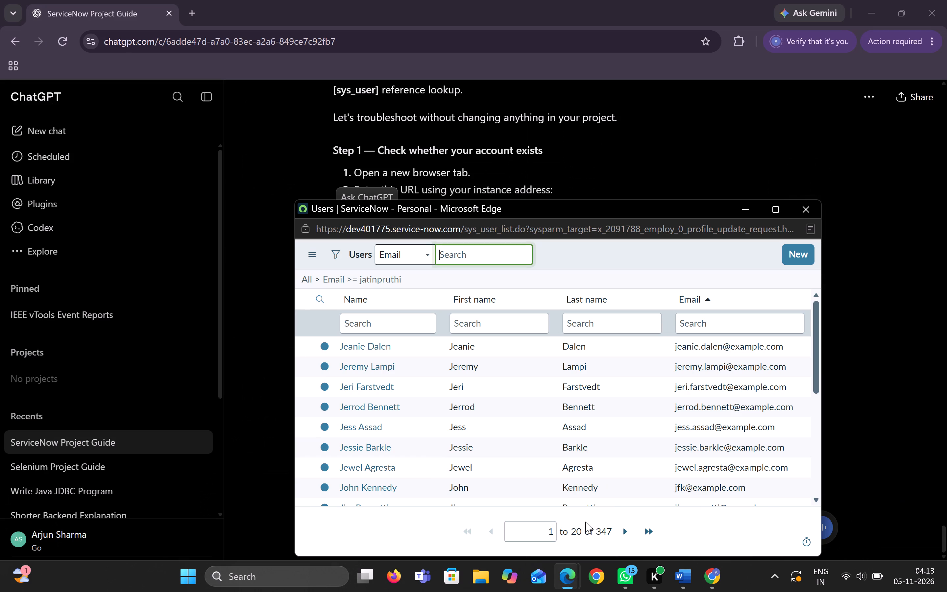
pyautogui.click(805, 212)
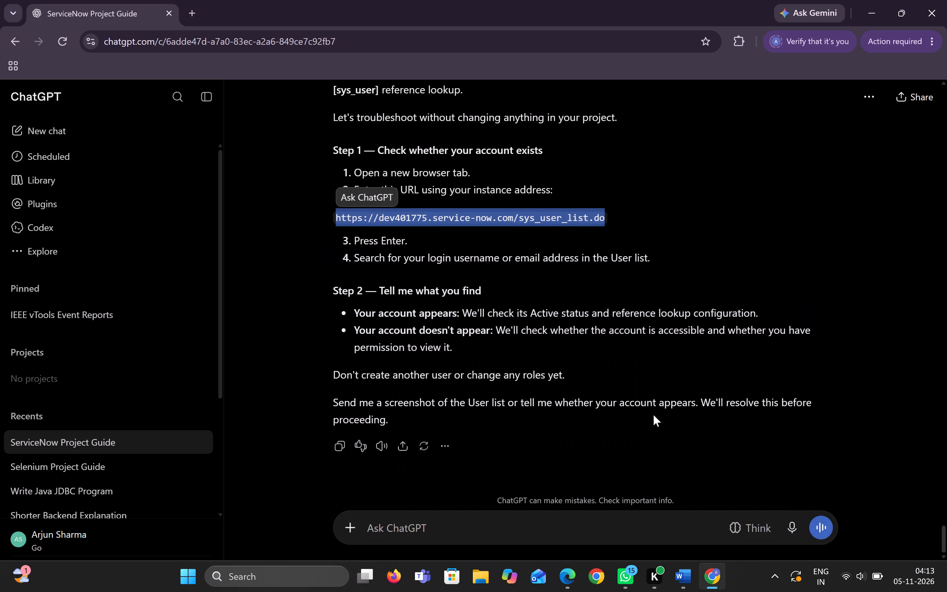
pyautogui.click(556, 527)
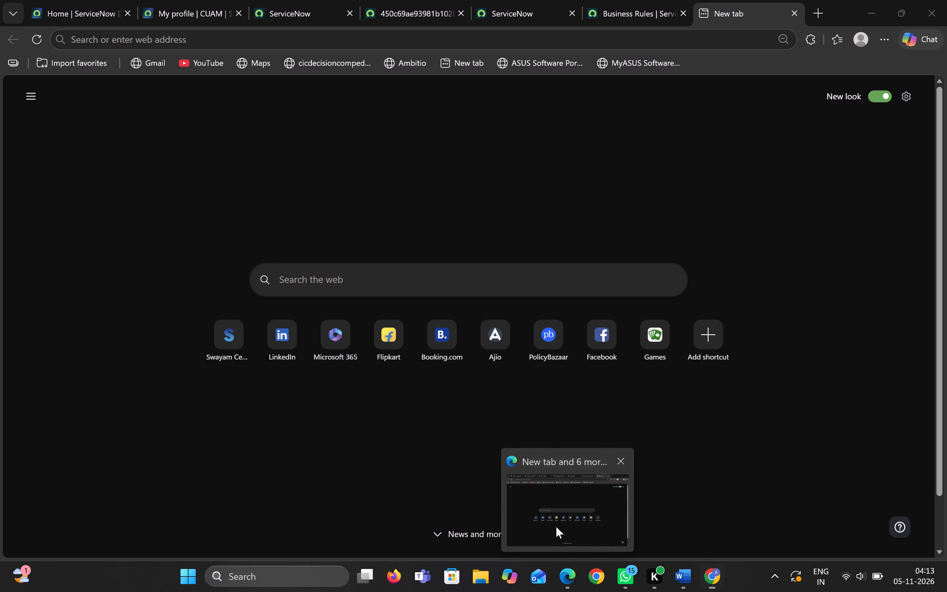
pyautogui.hotkey('ctrl', 'v')
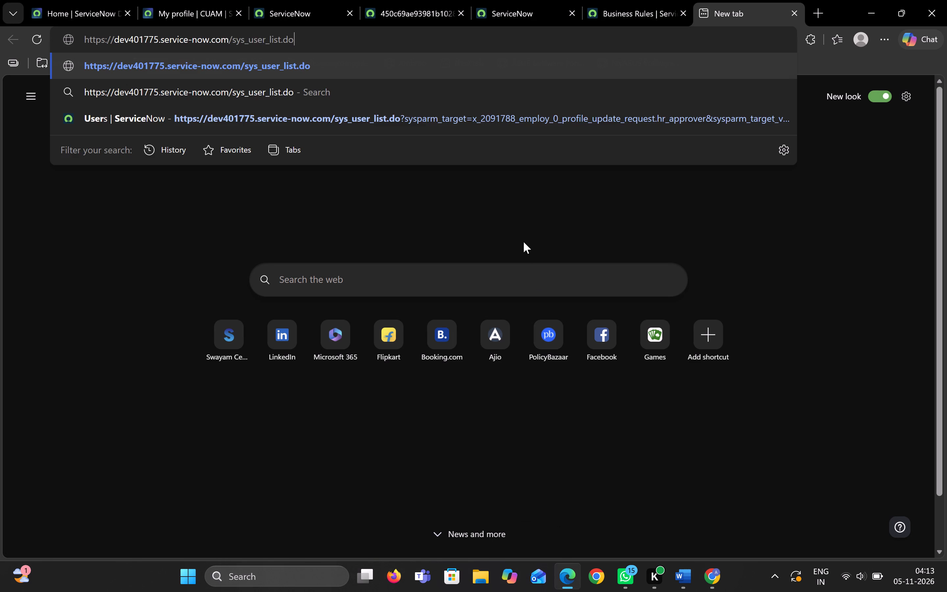
pyautogui.press('Return')
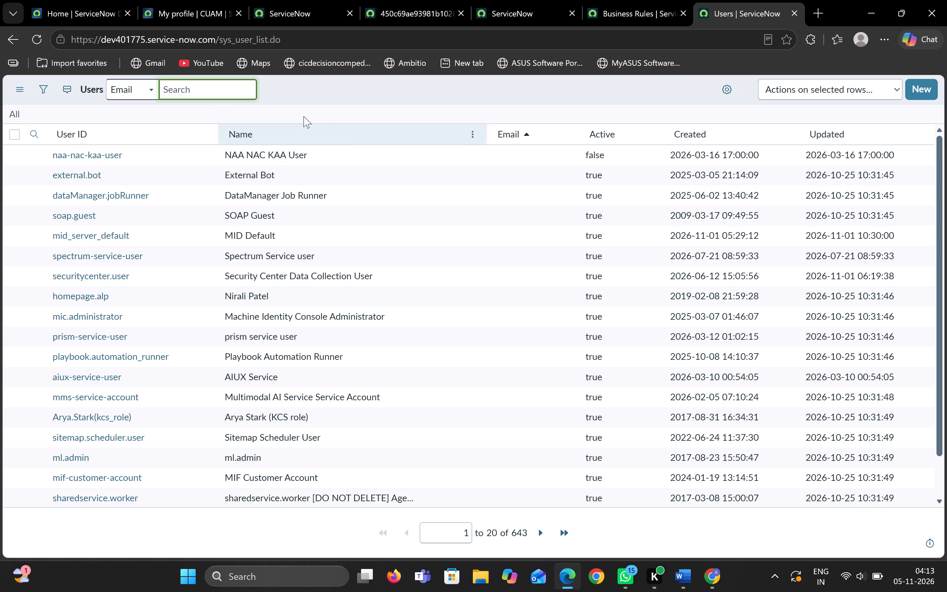
# Check the developer account's details on the instance page, search the user list by email for that account, and examine the list.
pyautogui.click(71, 10)
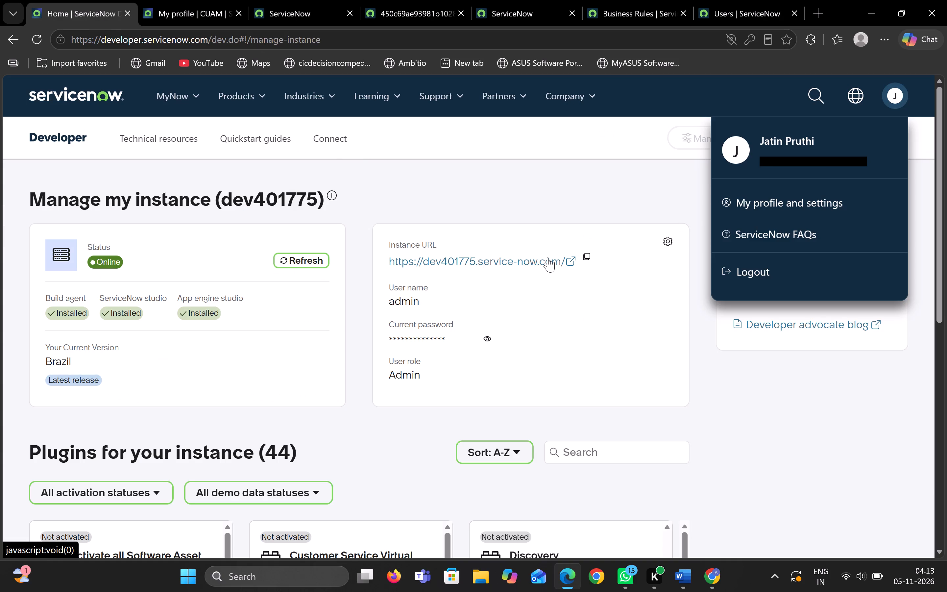
pyautogui.click(736, 0)
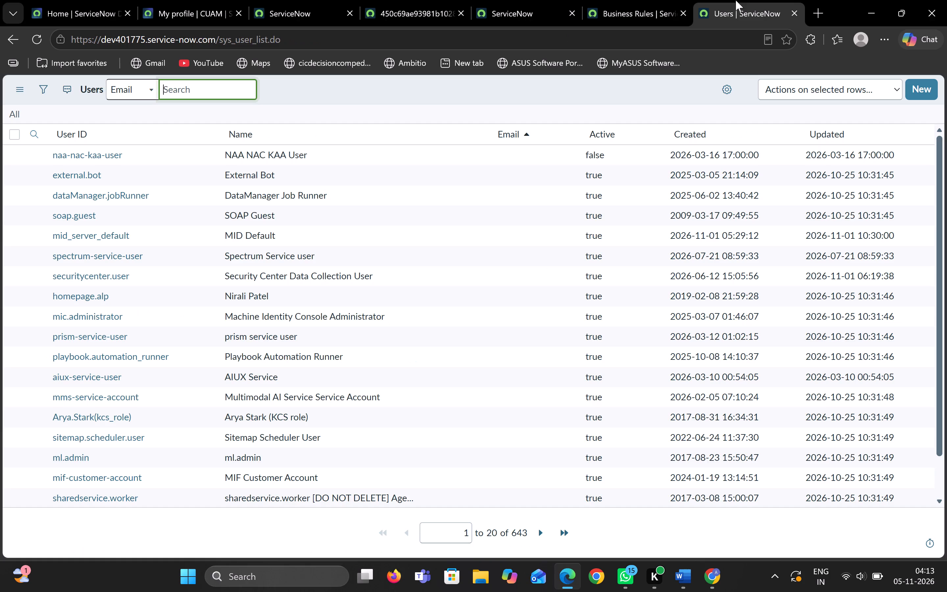
pyautogui.click(49, 0)
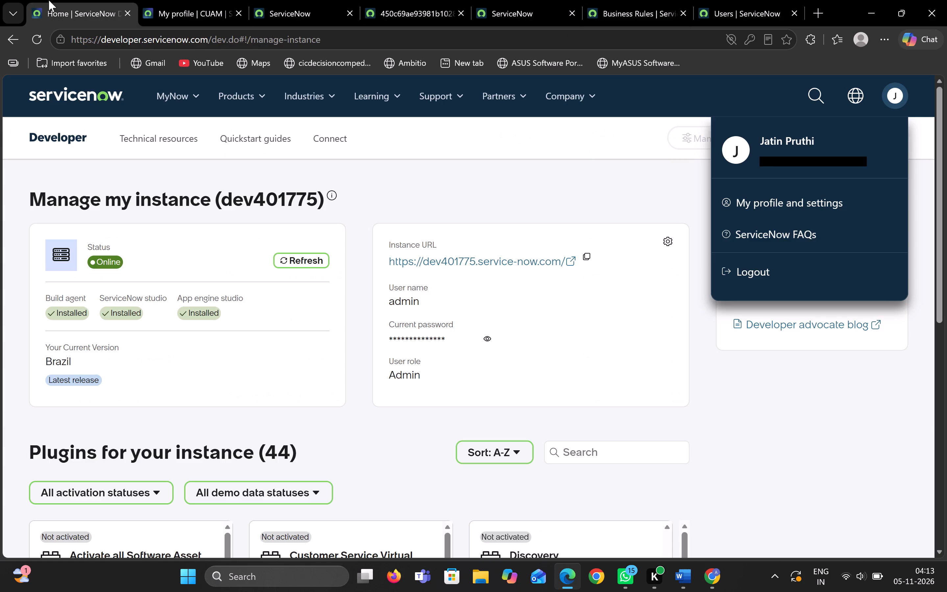
pyautogui.click(749, 5)
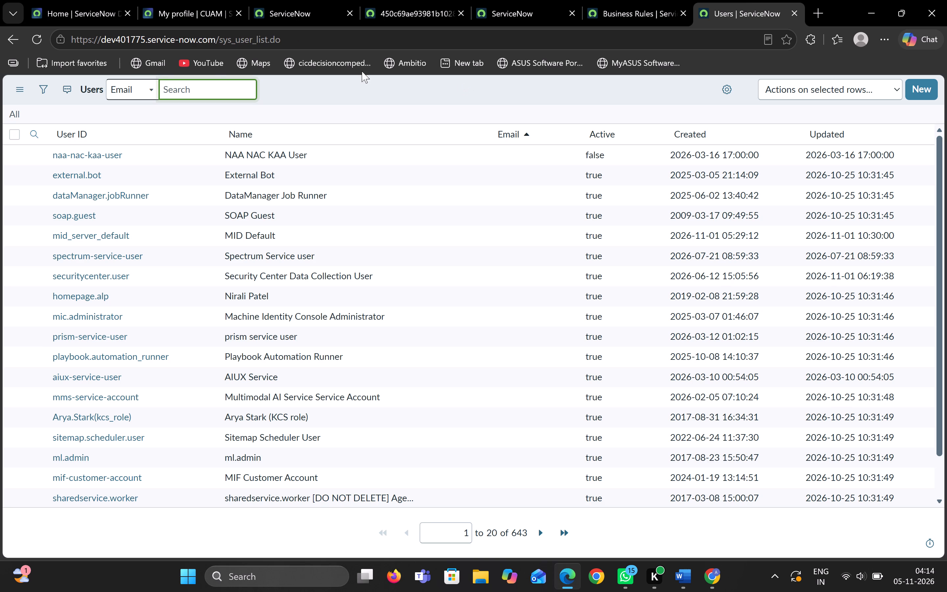
pyautogui.click(186, 87)
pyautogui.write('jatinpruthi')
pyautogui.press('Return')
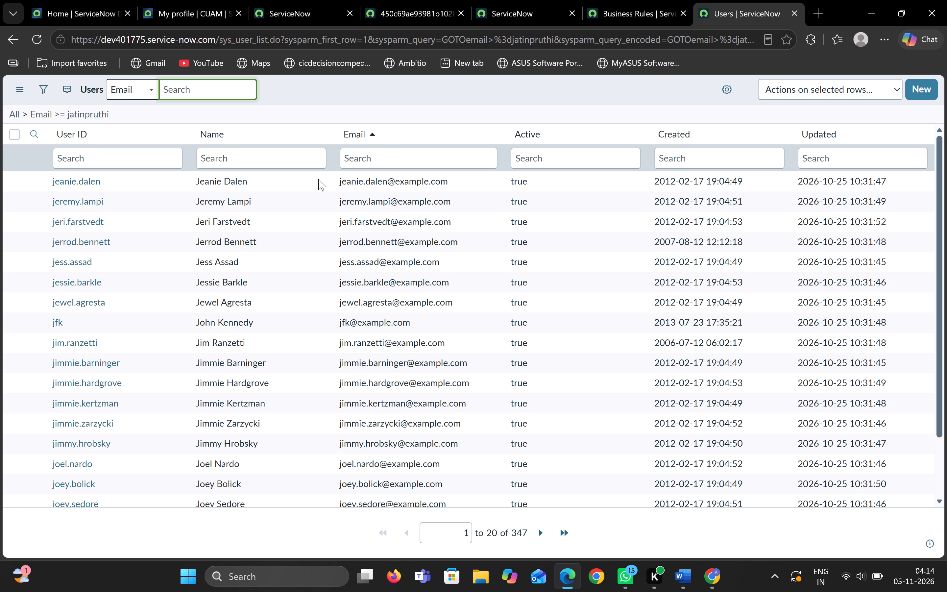
pyautogui.scroll(-4, 306, 233)
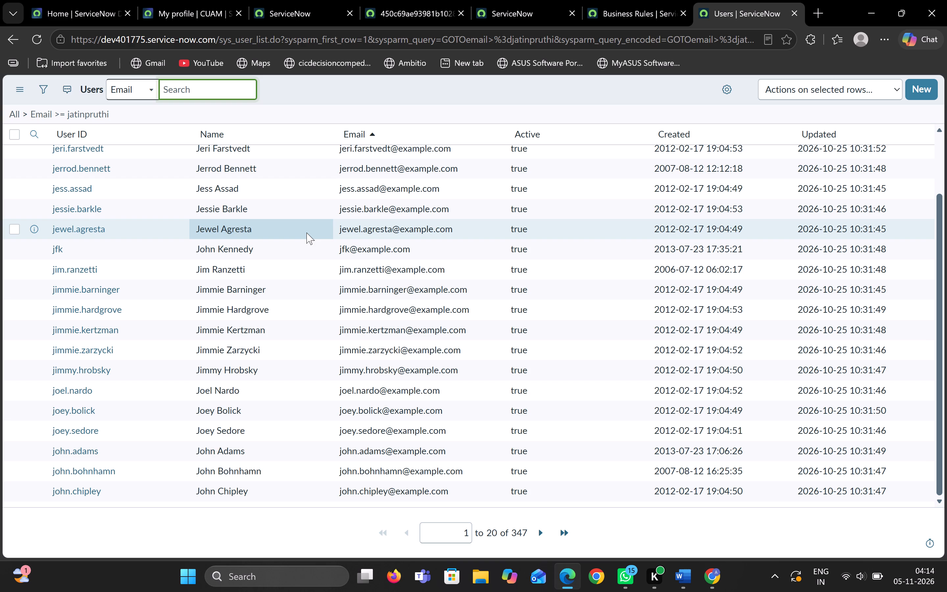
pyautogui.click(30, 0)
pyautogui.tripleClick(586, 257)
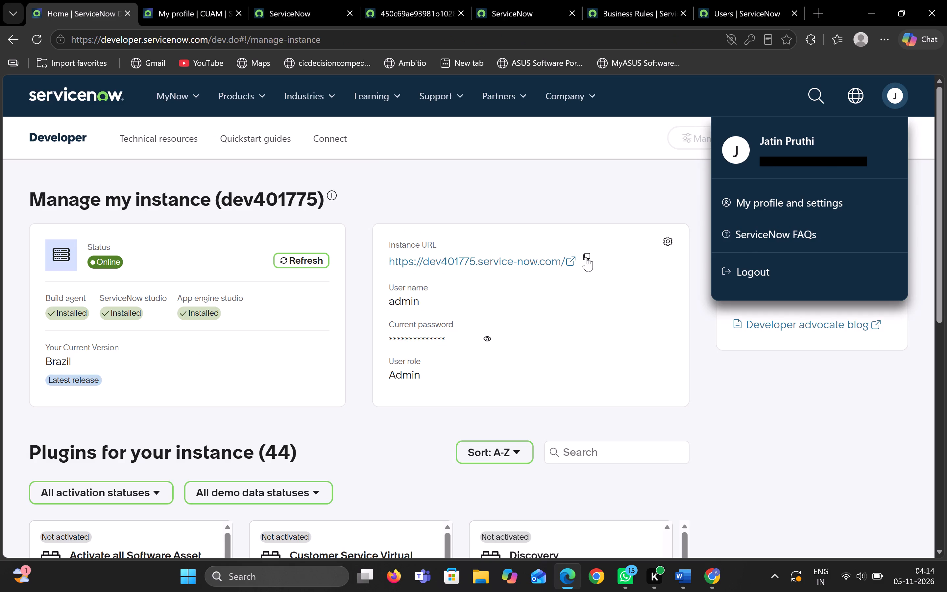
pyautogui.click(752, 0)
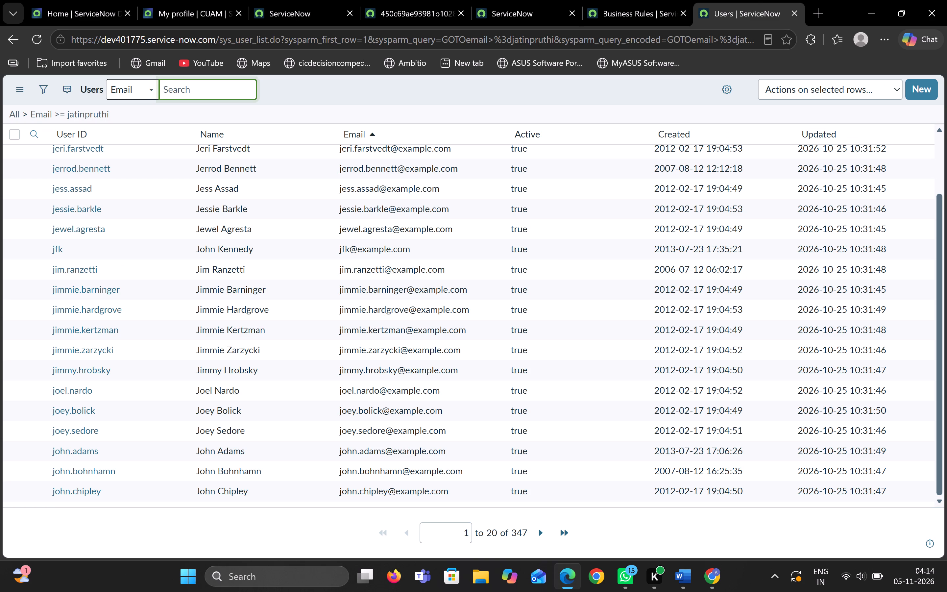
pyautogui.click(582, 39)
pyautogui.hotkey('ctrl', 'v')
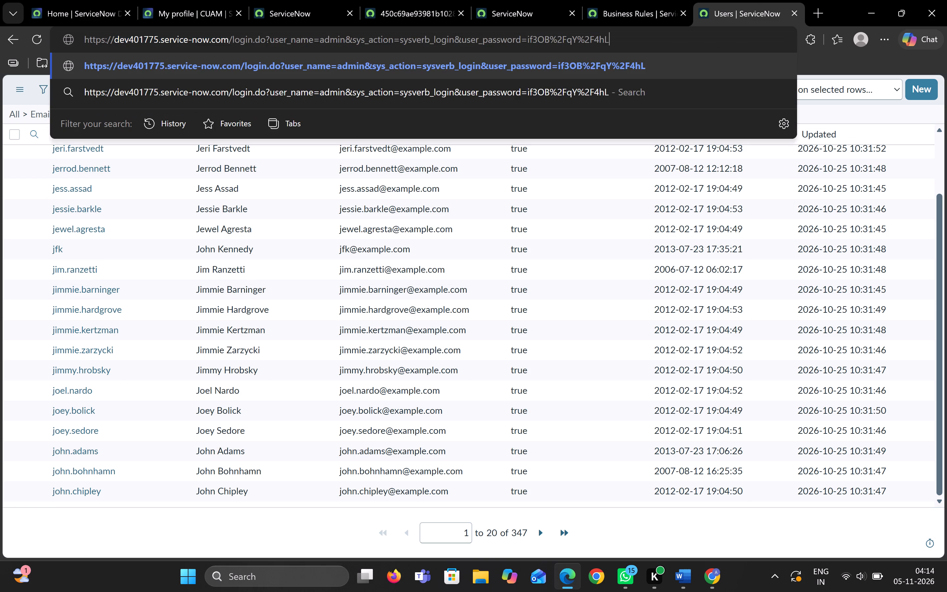
# Copy the instance URL from the developer page and reload the unfiltered user list by appending sys_user_list.do to it.
pyautogui.click(94, 3)
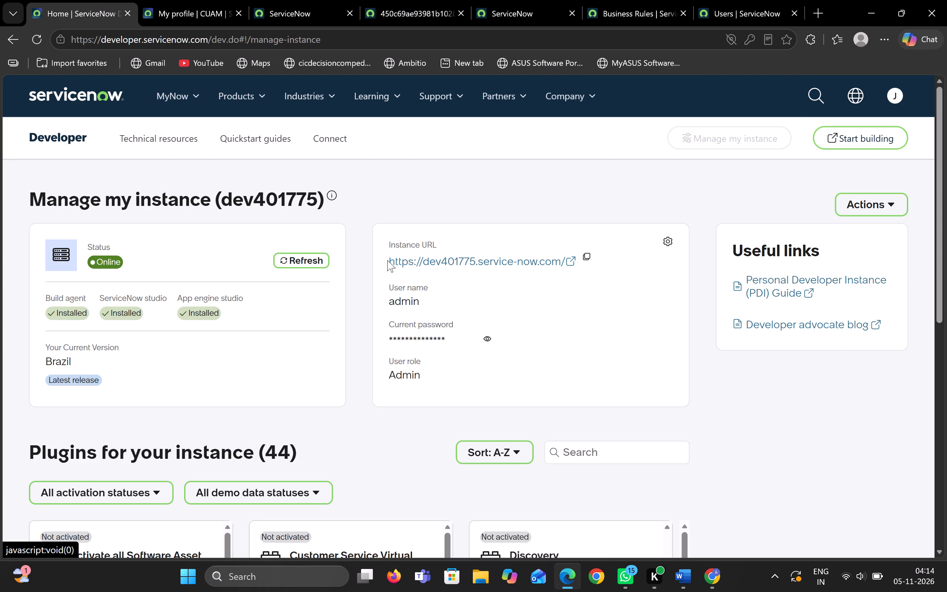
pyautogui.moveTo(385, 262); pyautogui.dragTo(559, 273)
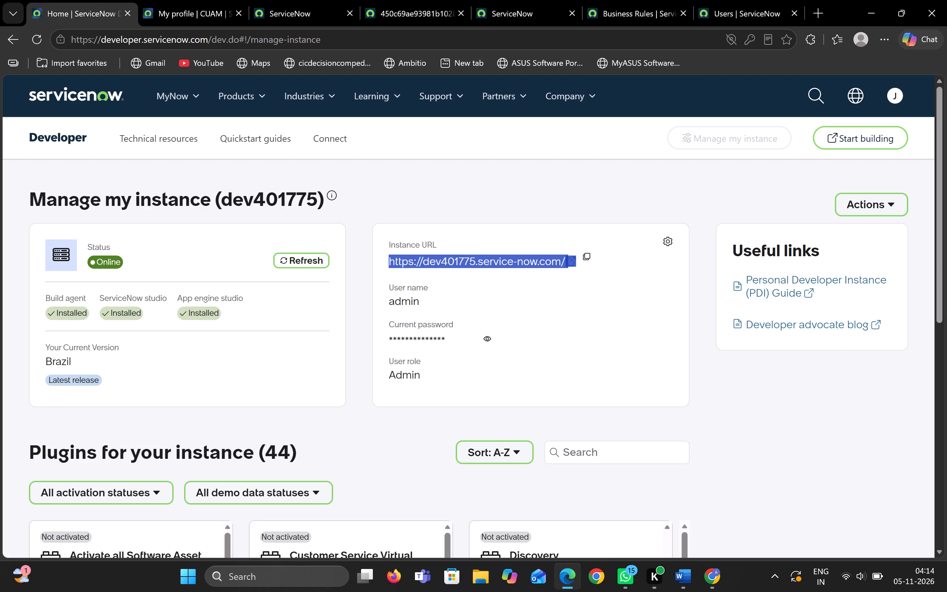
pyautogui.moveTo(559, 273); pyautogui.dragTo(566, 265)
pyautogui.hotkey('ctrl', 'c')
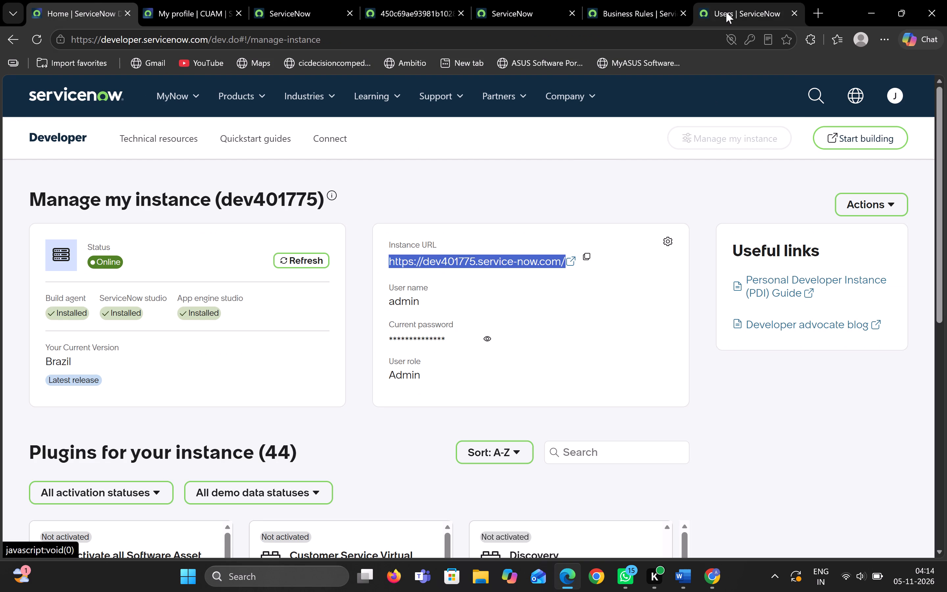
pyautogui.click(744, 3)
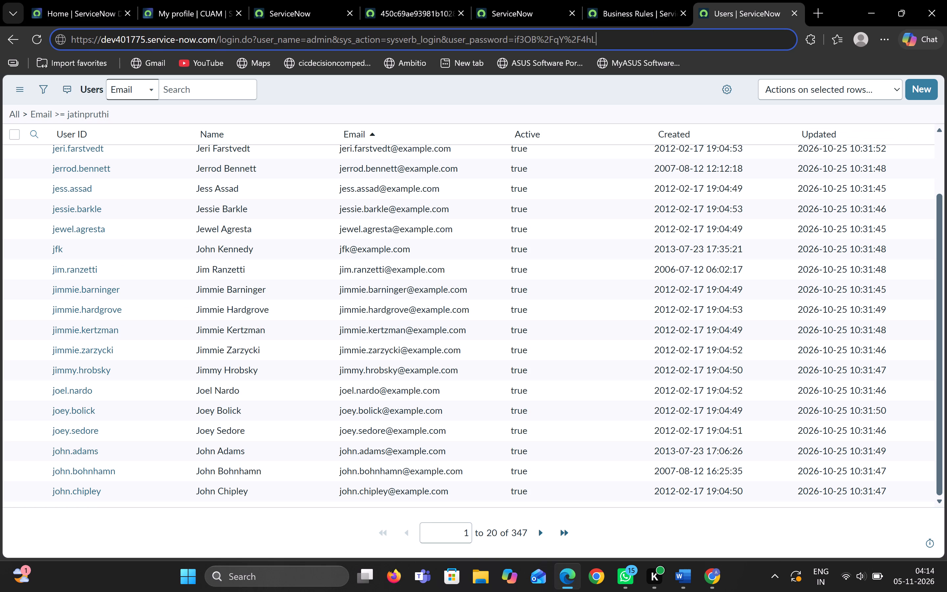
pyautogui.hotkey('ctrl', 'a')
pyautogui.hotkey('ctrl', 'v')
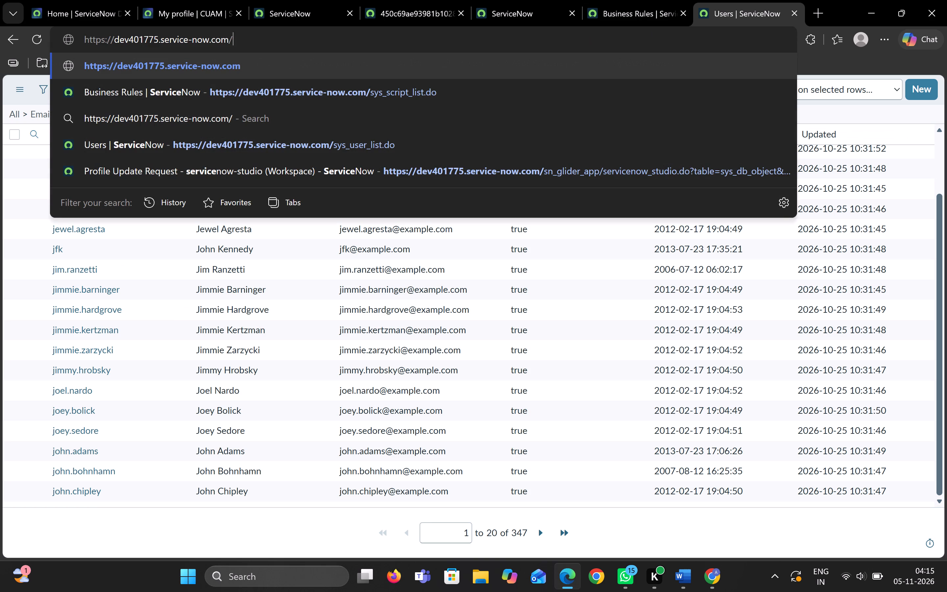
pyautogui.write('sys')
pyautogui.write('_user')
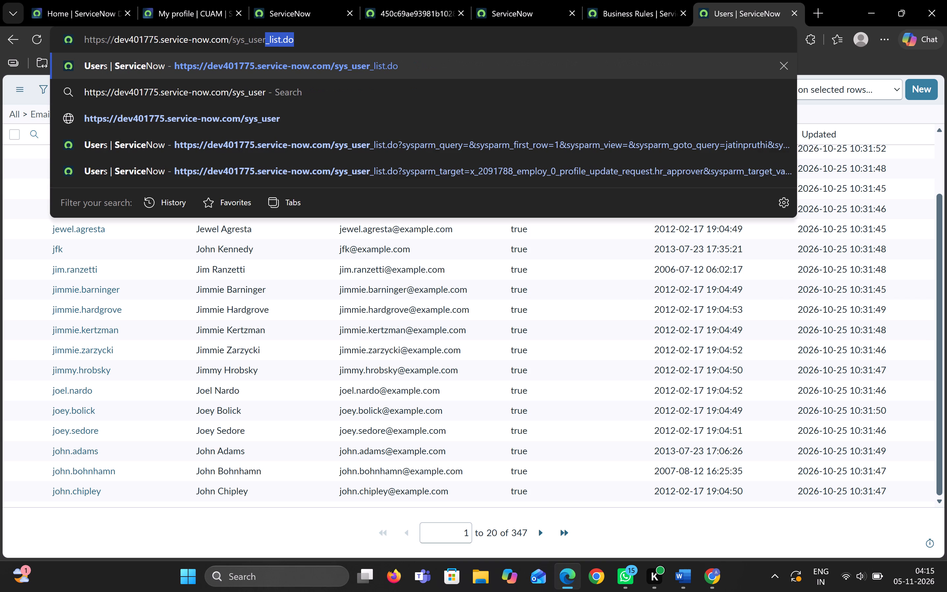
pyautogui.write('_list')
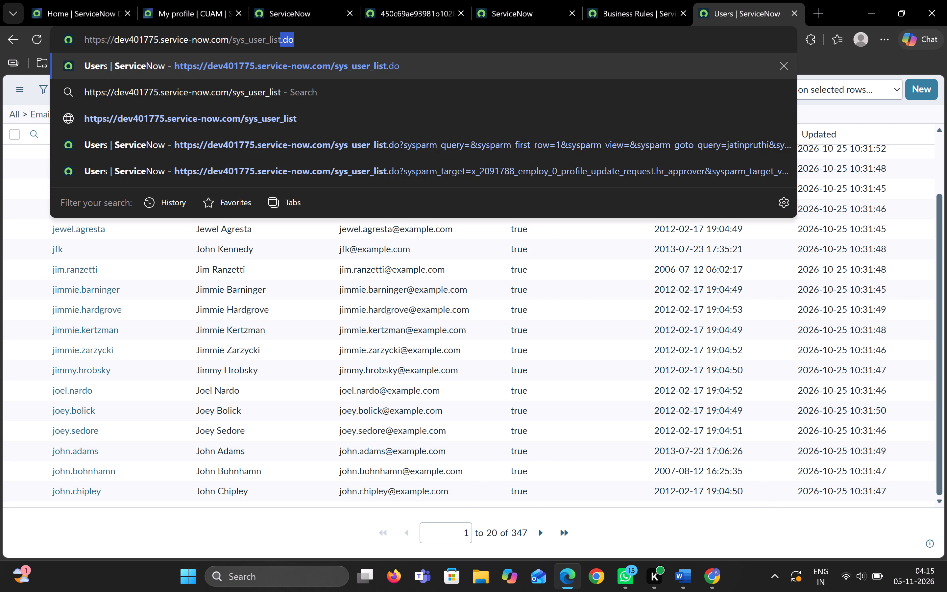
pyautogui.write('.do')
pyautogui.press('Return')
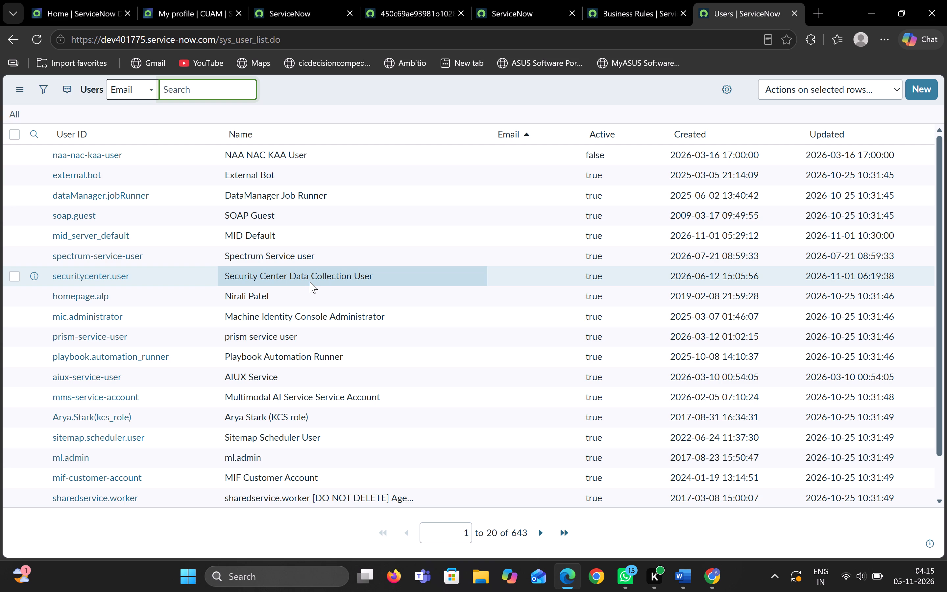
# Start a new user record with User ID hr.approver, first name HR and last name Approver.
pyautogui.click(918, 87)
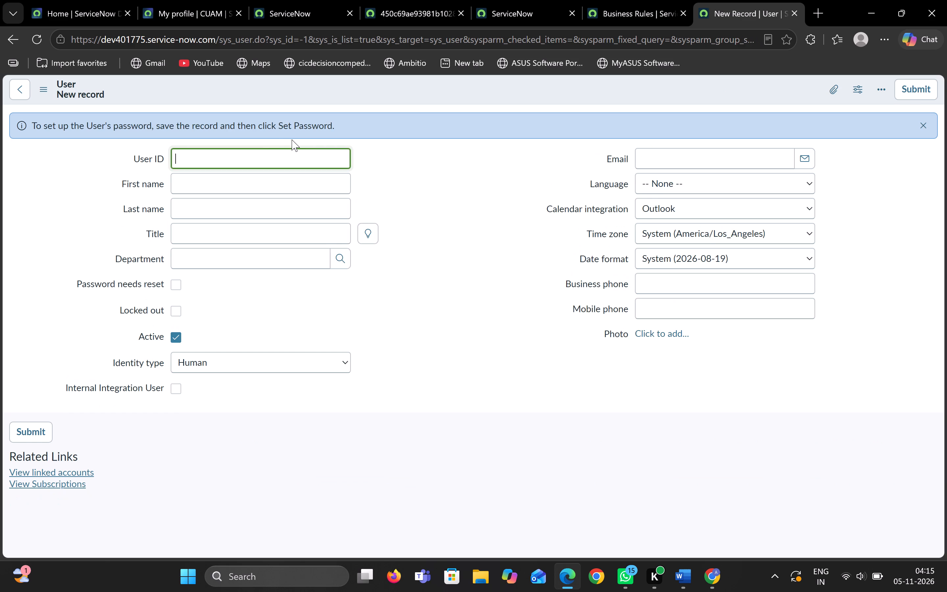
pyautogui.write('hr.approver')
pyautogui.click(172, 190)
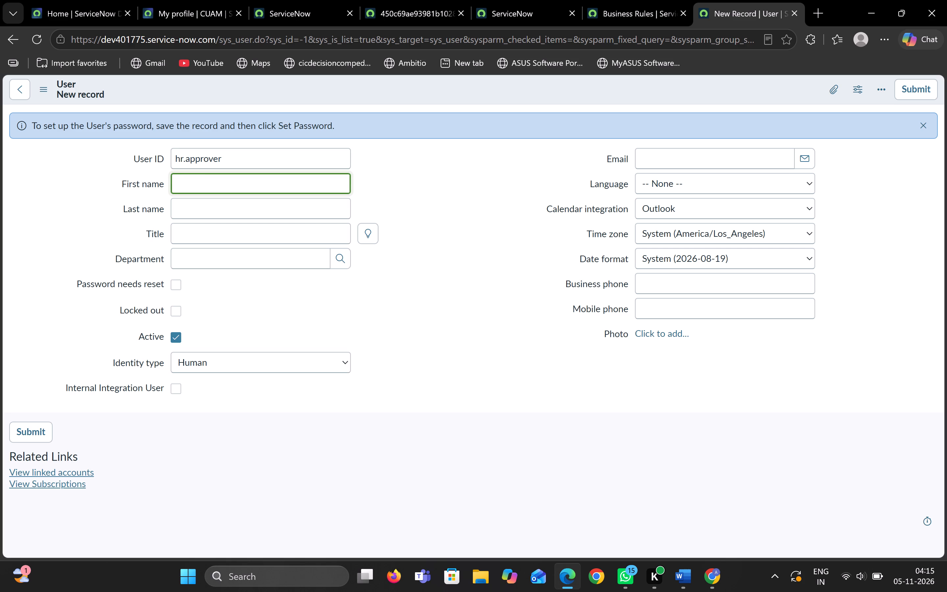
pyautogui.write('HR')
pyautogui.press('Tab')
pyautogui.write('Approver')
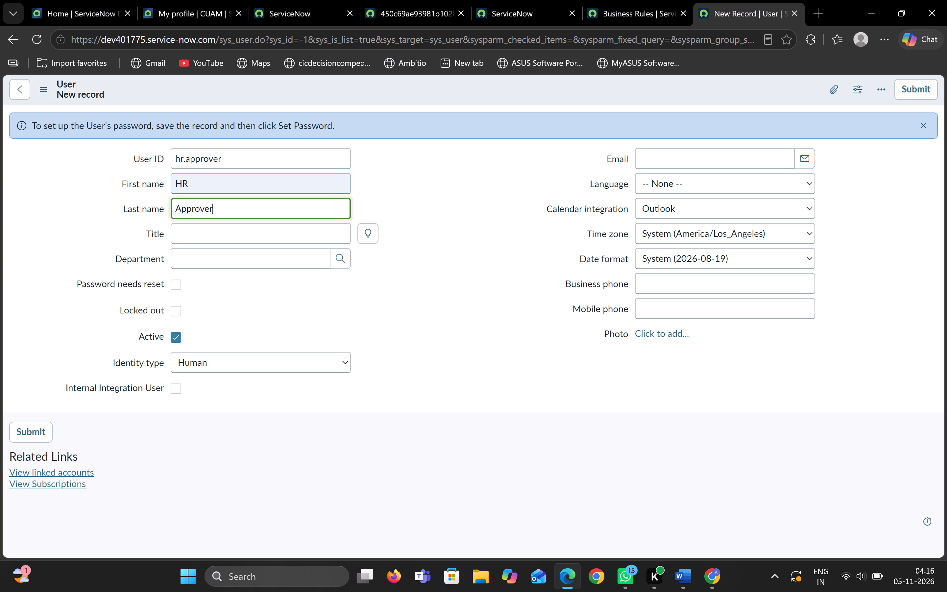
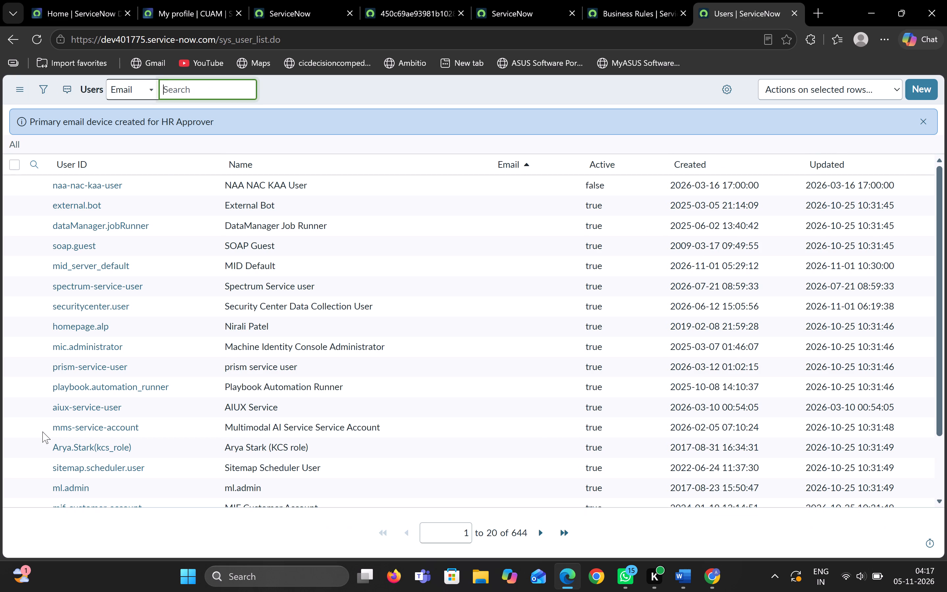
# Search the user list by Name for HR.
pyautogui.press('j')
pyautogui.press('BackSpace')
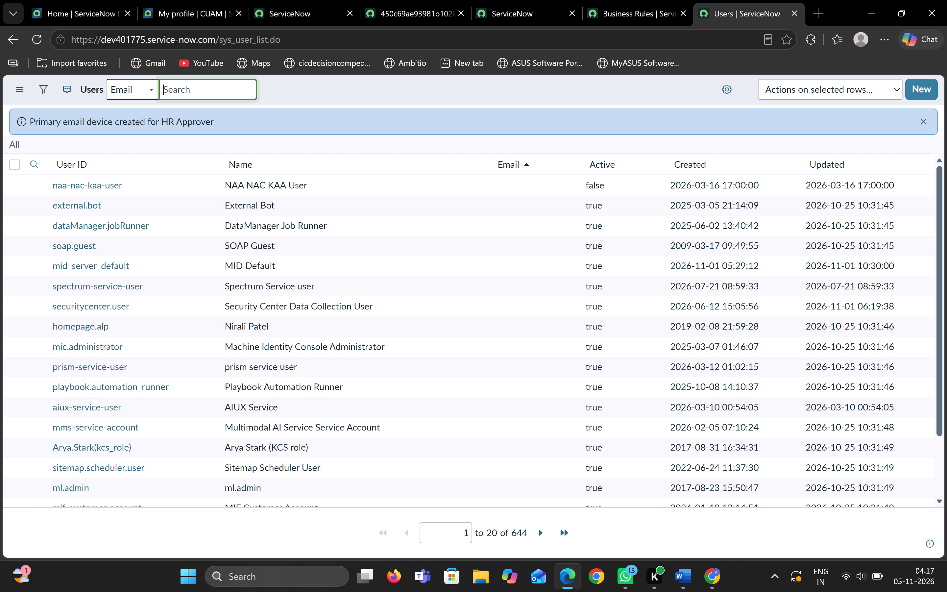
pyautogui.keyDown('shift'); pyautogui.click(42, 432); pyautogui.keyUp('shift')
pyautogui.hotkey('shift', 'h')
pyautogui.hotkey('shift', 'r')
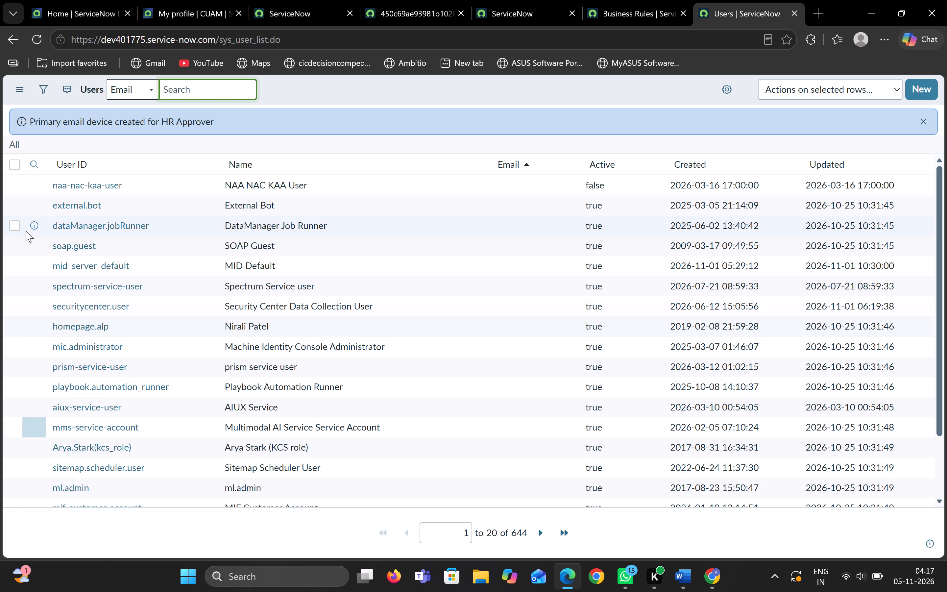
pyautogui.click(210, 85)
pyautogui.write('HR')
pyautogui.click(149, 90)
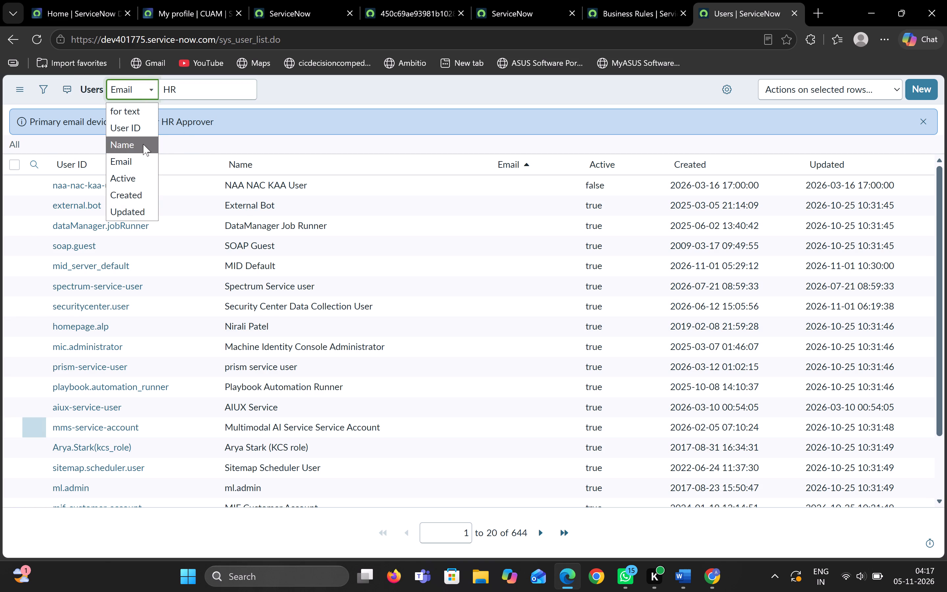
pyautogui.click(143, 144)
pyautogui.click(201, 96)
pyautogui.press('Return')
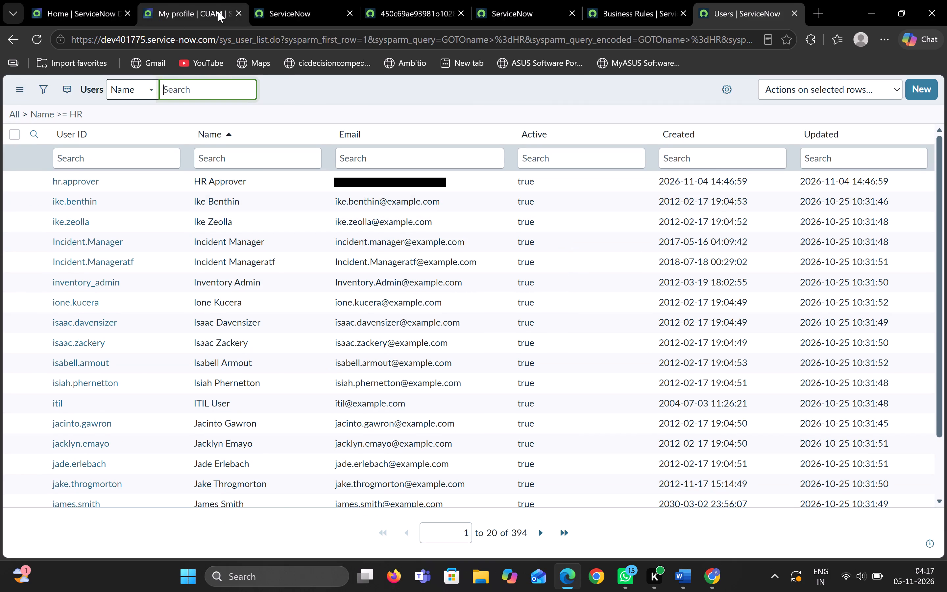
pyautogui.click(283, 13)
pyautogui.click(376, 20)
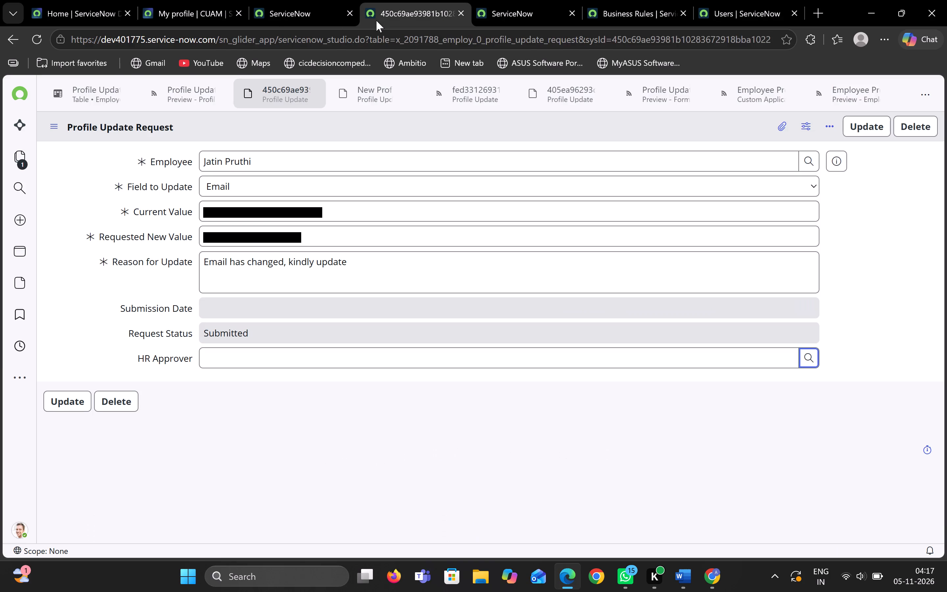
pyautogui.click(97, 90)
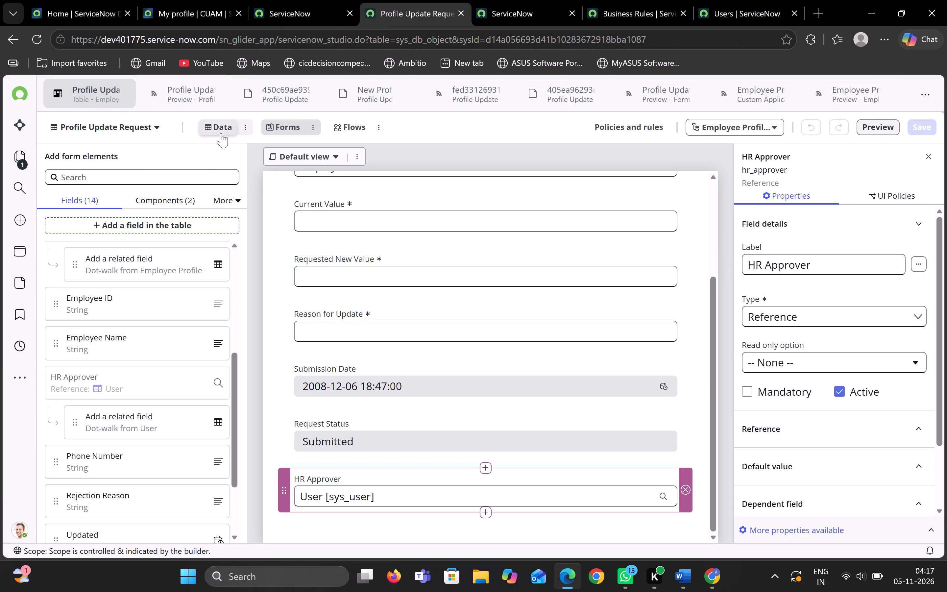
pyautogui.click(221, 133)
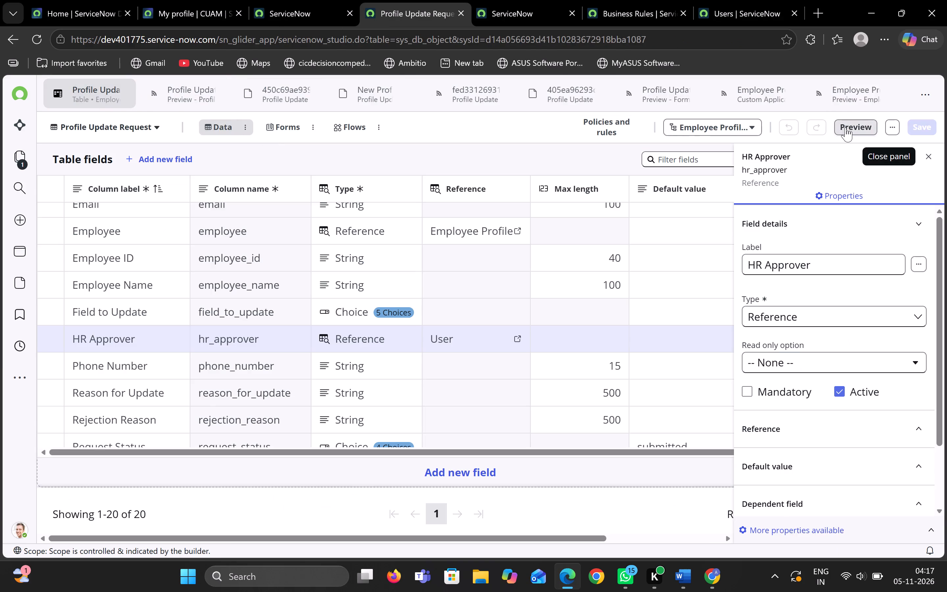
pyautogui.click(845, 127)
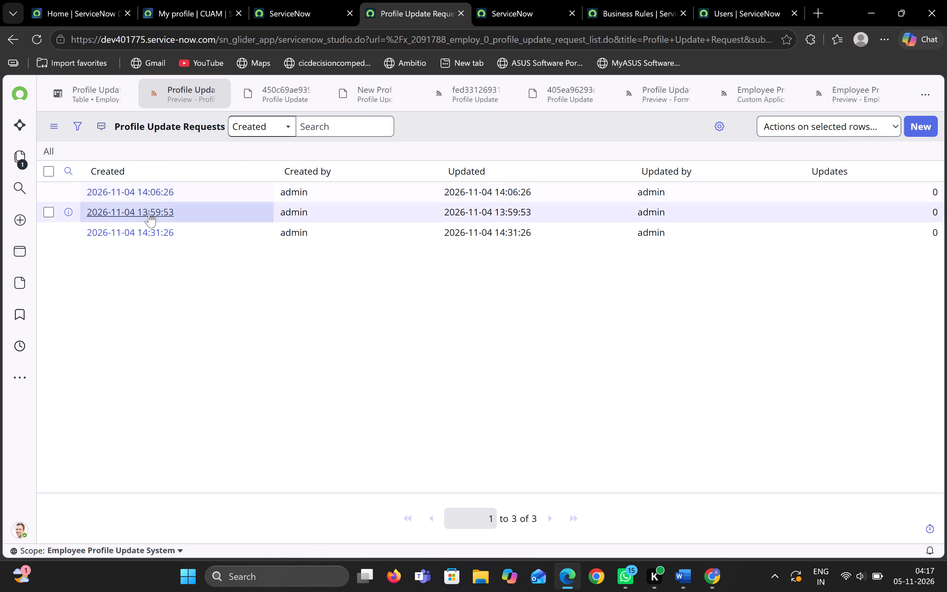
pyautogui.click(150, 213)
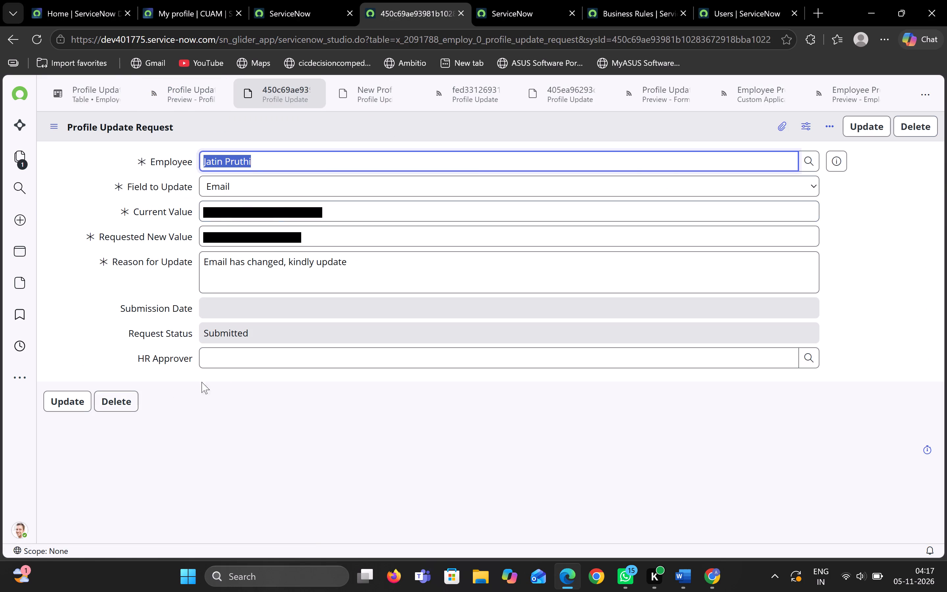
pyautogui.click(252, 362)
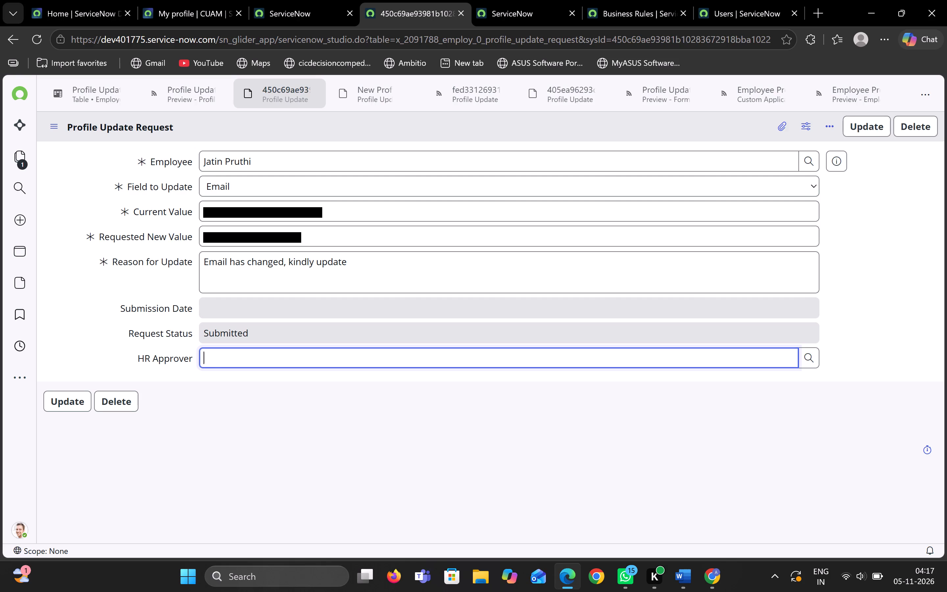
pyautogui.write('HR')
pyautogui.click(242, 397)
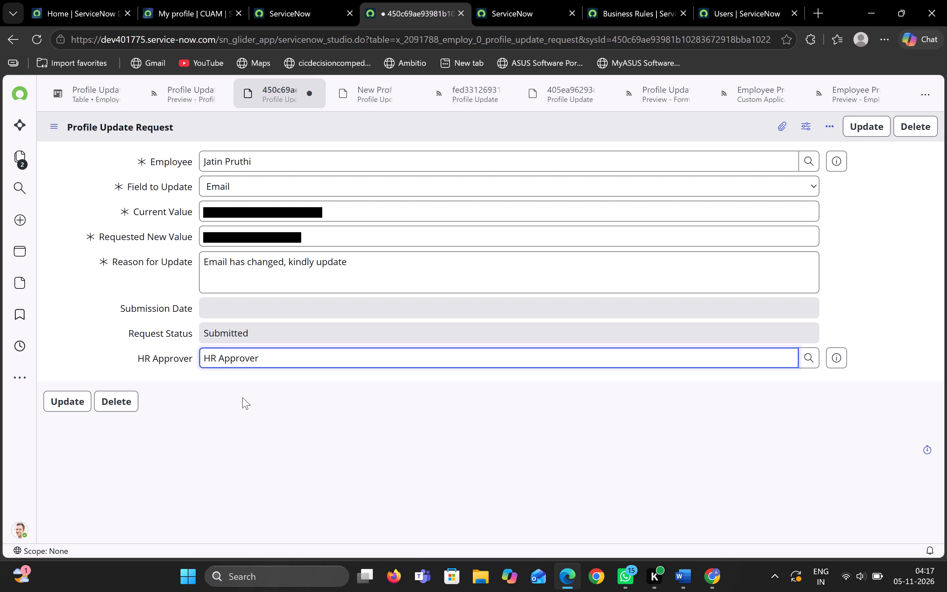
pyautogui.click(62, 401)
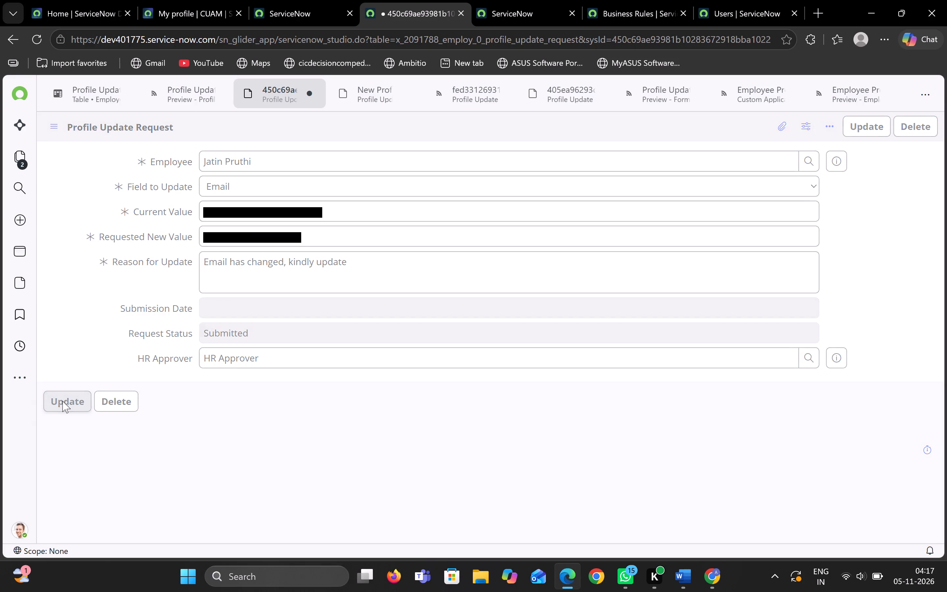
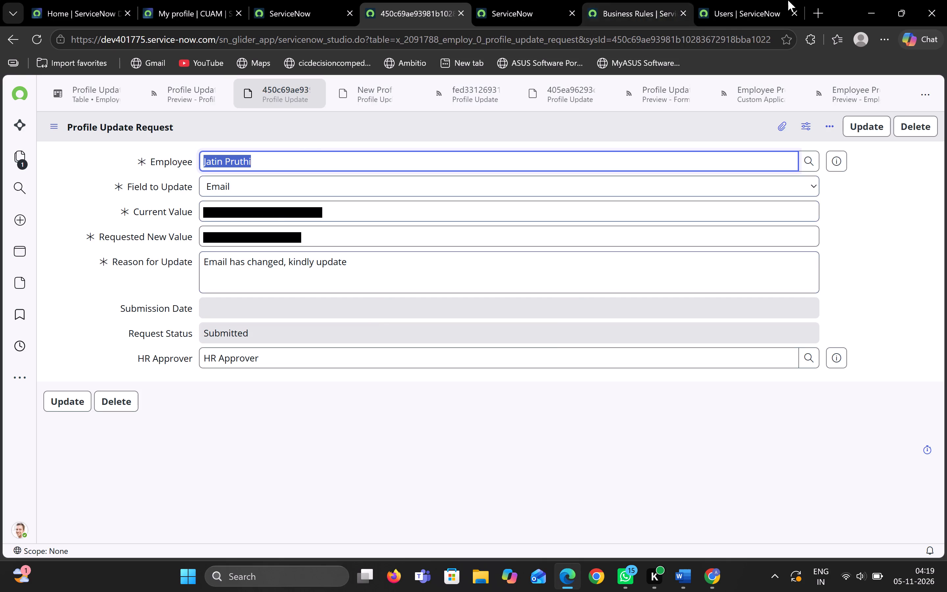
pyautogui.click(813, 9)
pyautogui.hotkey('ctrl', 'v')
pyautogui.press('Return')
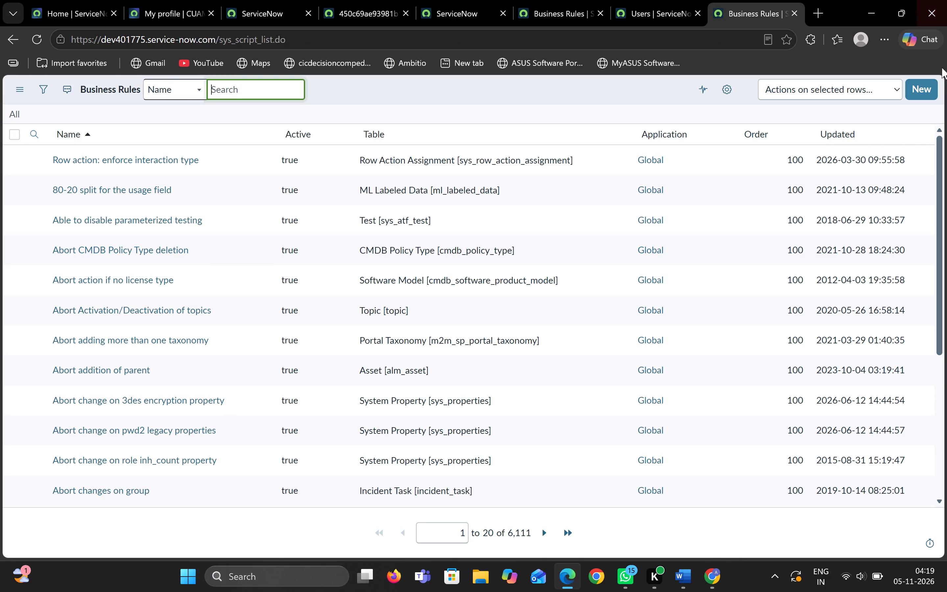
# Start a new business rule and name it Process HR Profile Approval, copying the name from the ChatGPT guide in Chrome into Edge.
pyautogui.click(925, 86)
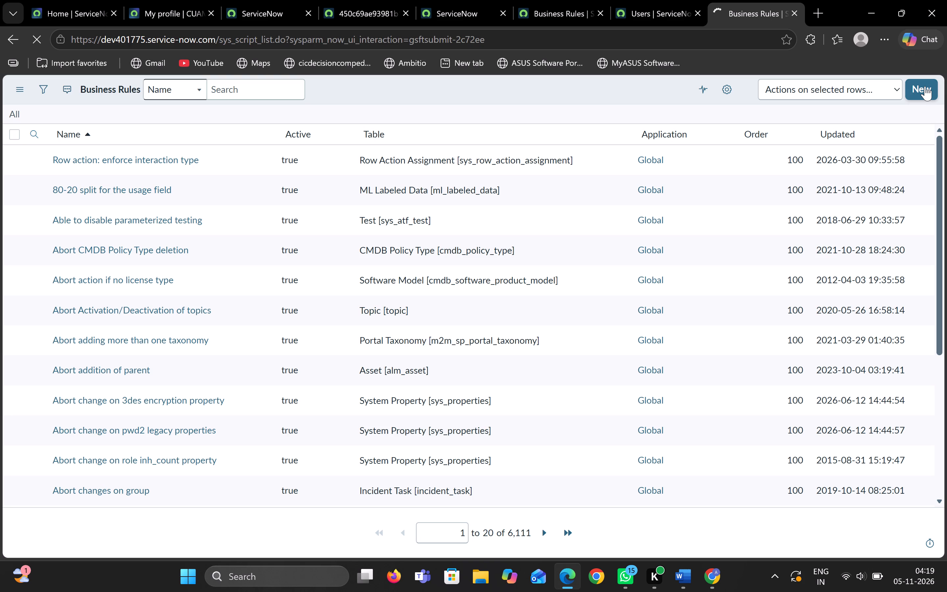
pyautogui.click(710, 582)
pyautogui.scroll(-1, 675, 456)
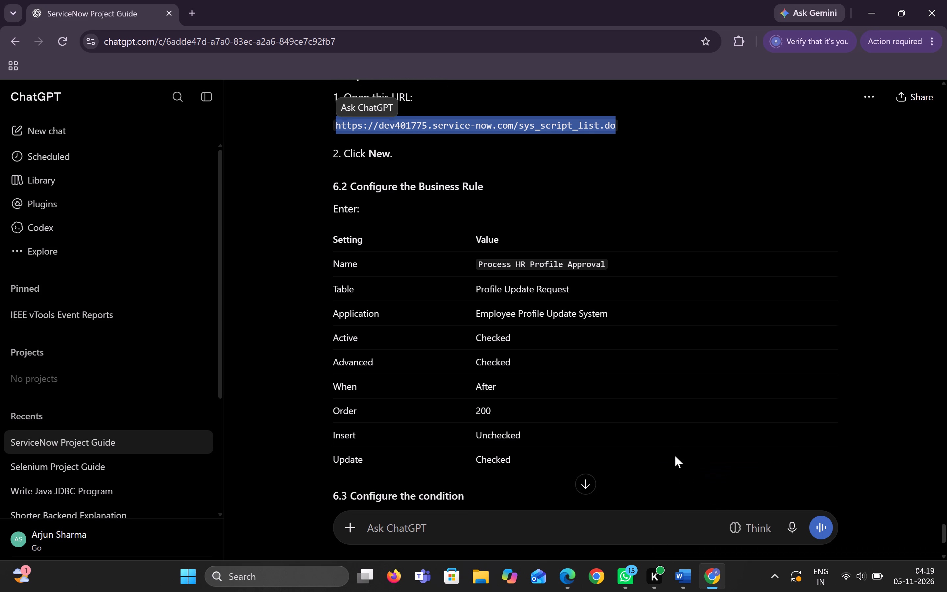
pyautogui.scroll(-2, 675, 456)
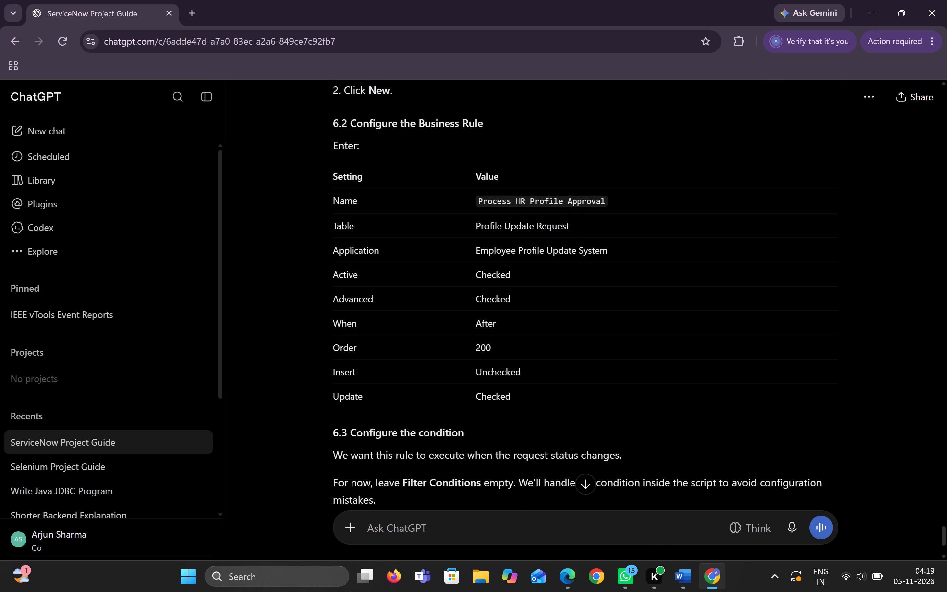
pyautogui.moveTo(478, 199); pyautogui.dragTo(650, 192)
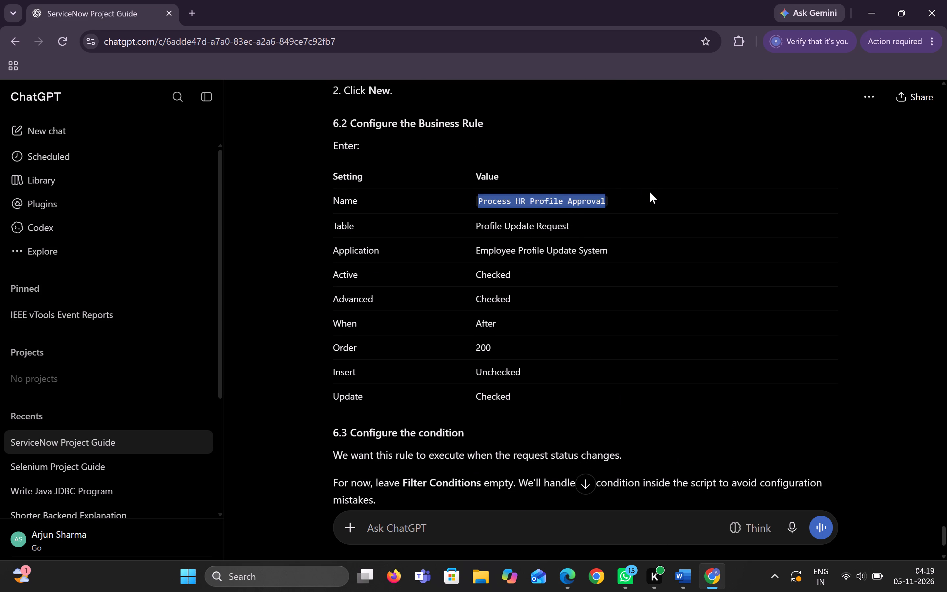
pyautogui.hotkey('ctrl', 'c')
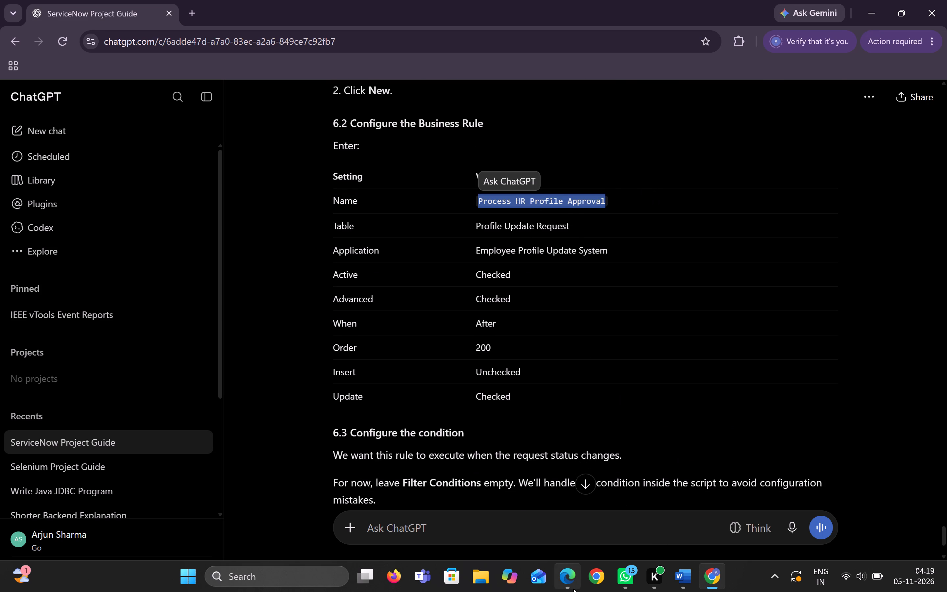
pyautogui.click(573, 589)
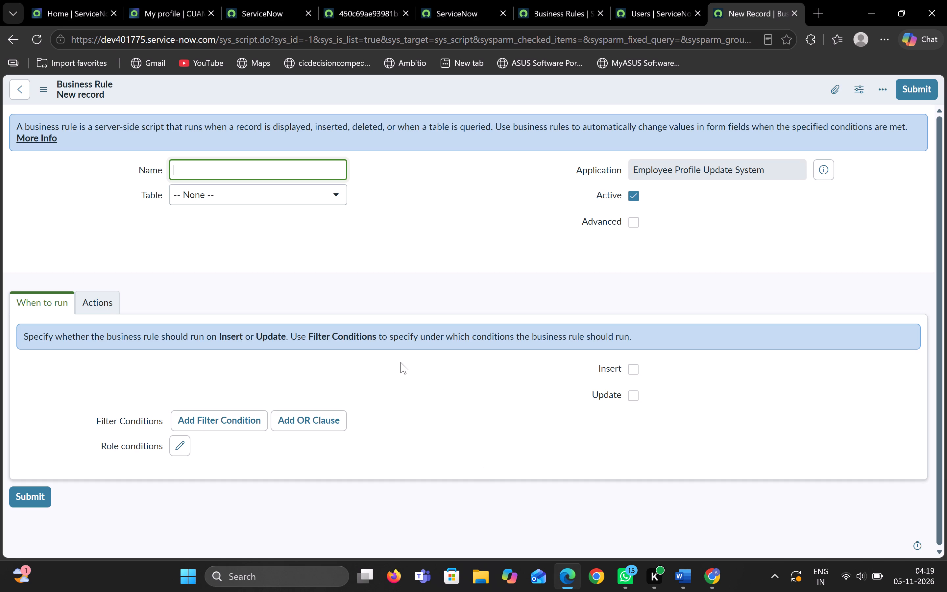
pyautogui.hotkey('ctrl', 'v')
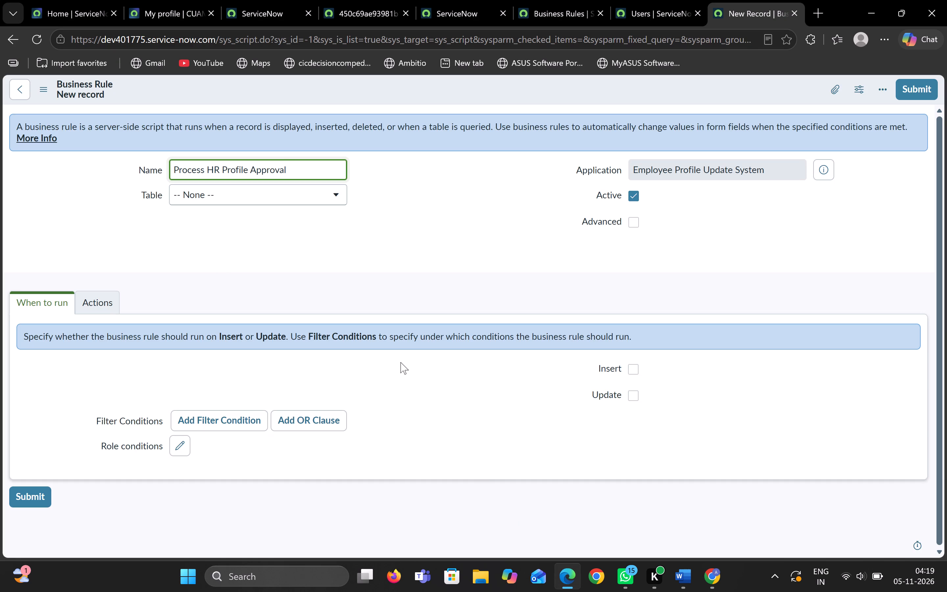
# Set the business rule's table to Profile Update Request [x_2091788_employ_0_profile_update_request].
pyautogui.click(338, 198)
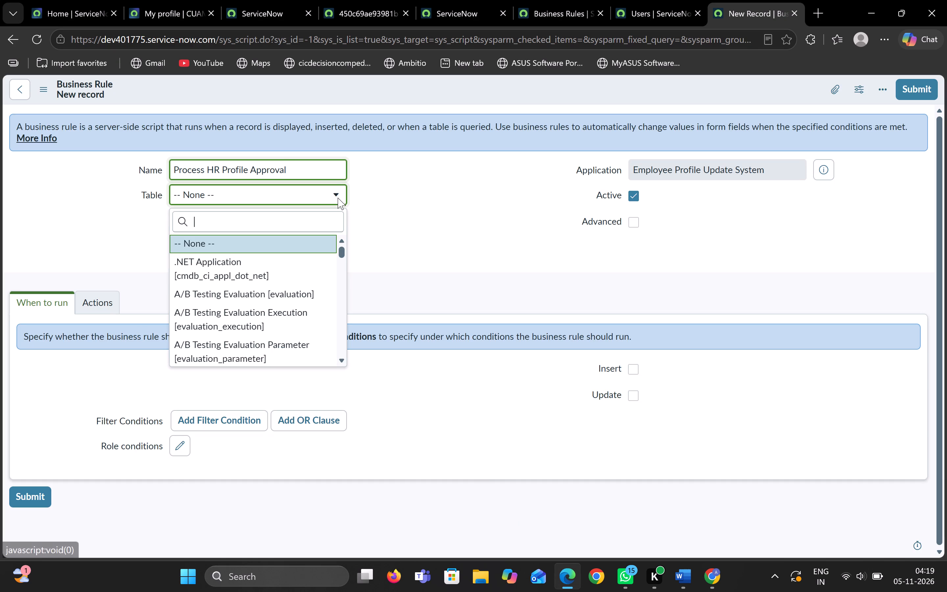
pyautogui.write('prof')
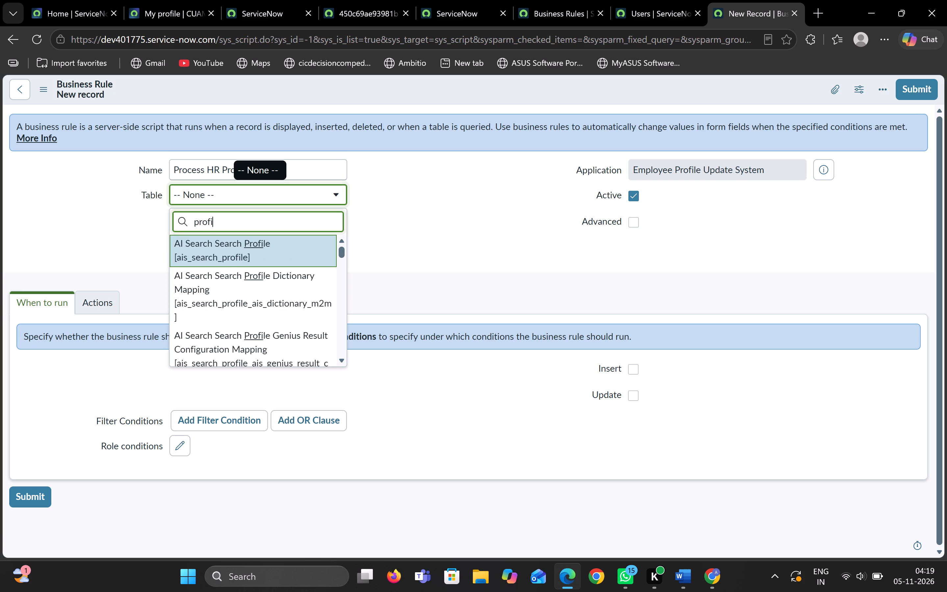
pyautogui.write('leup')
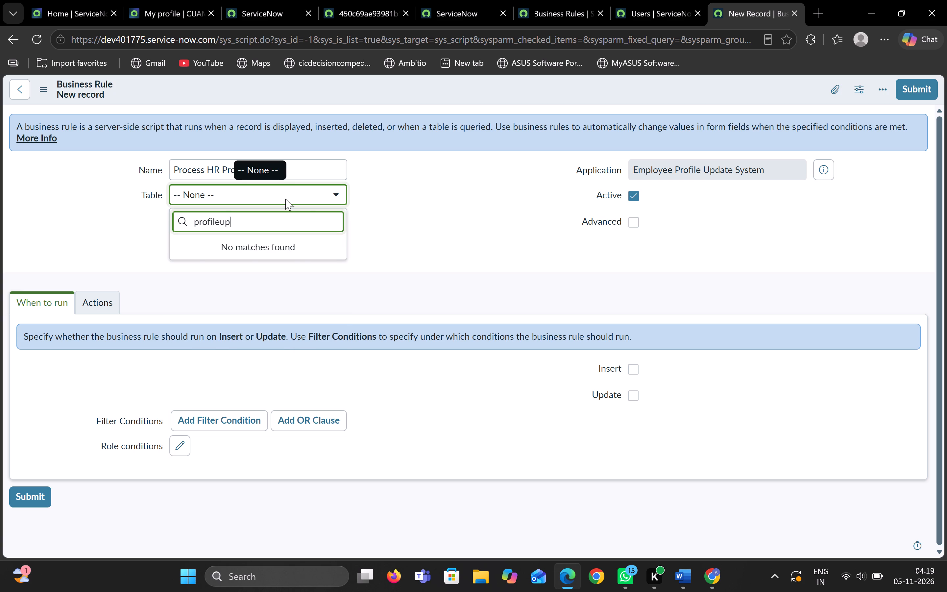
pyautogui.press('BackSpace')
pyautogui.press('BackSpace')
pyautogui.press('space')
pyautogui.write('up')
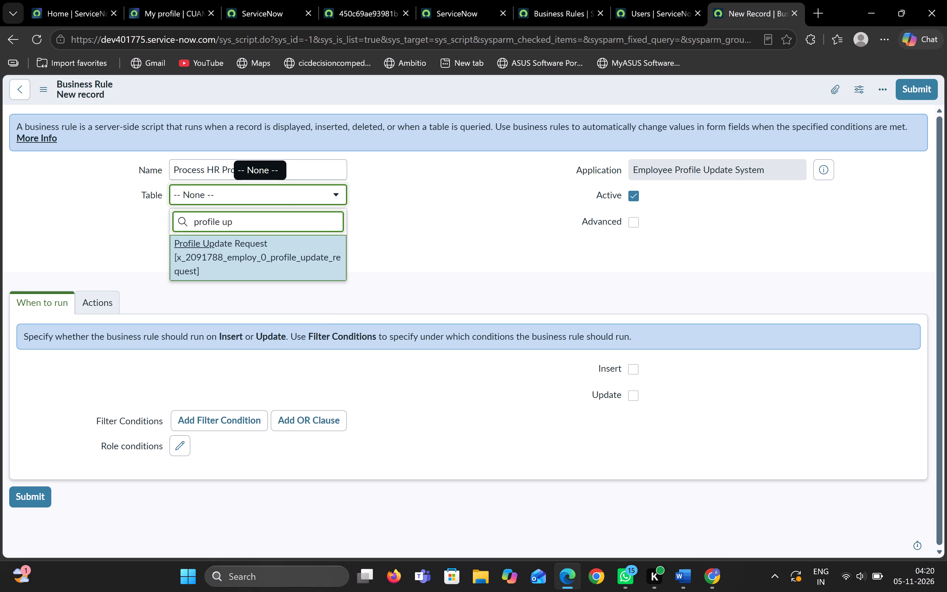
pyautogui.click(274, 260)
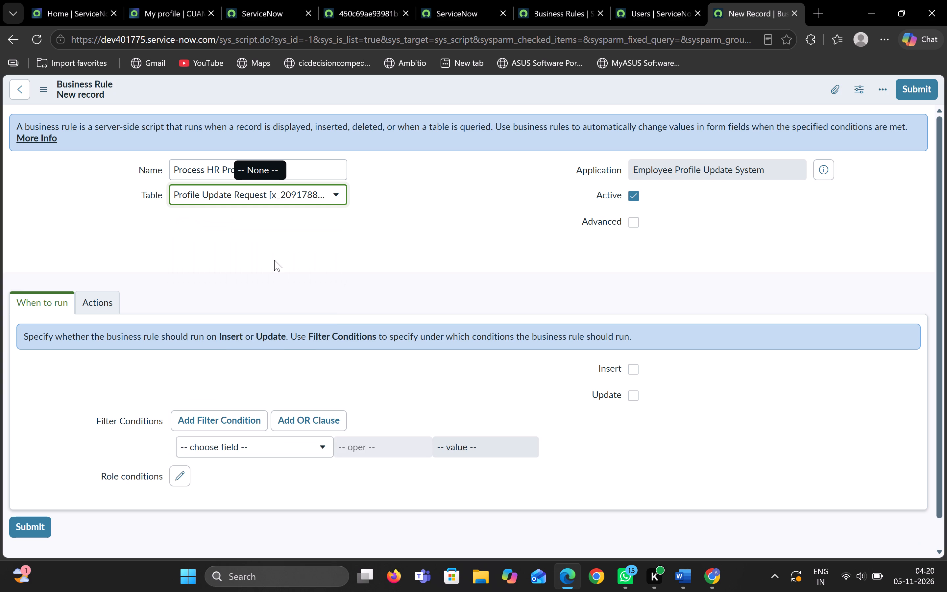
# Enable Advanced for the business rule and set it to run after Update with order 200.
pyautogui.click(632, 226)
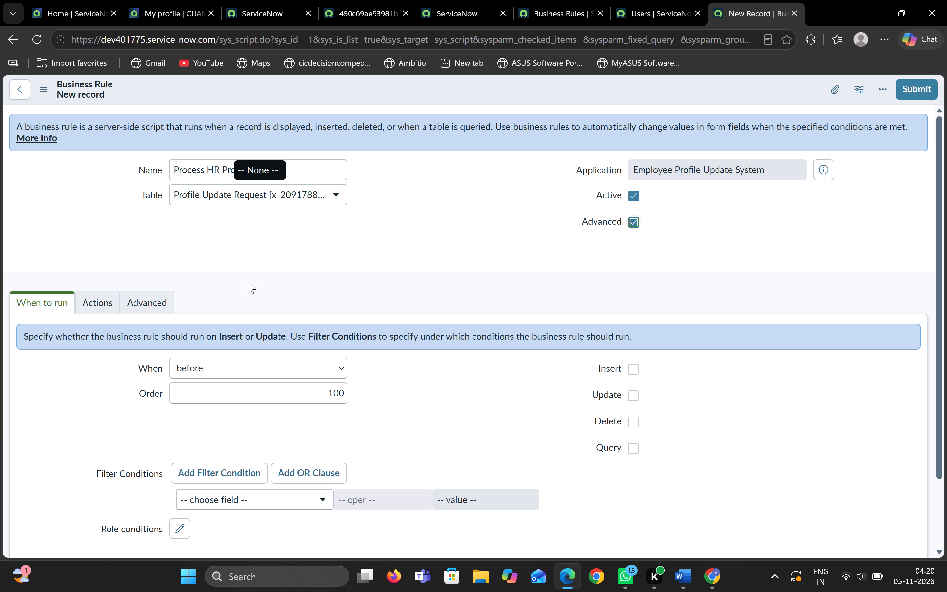
pyautogui.click(152, 297)
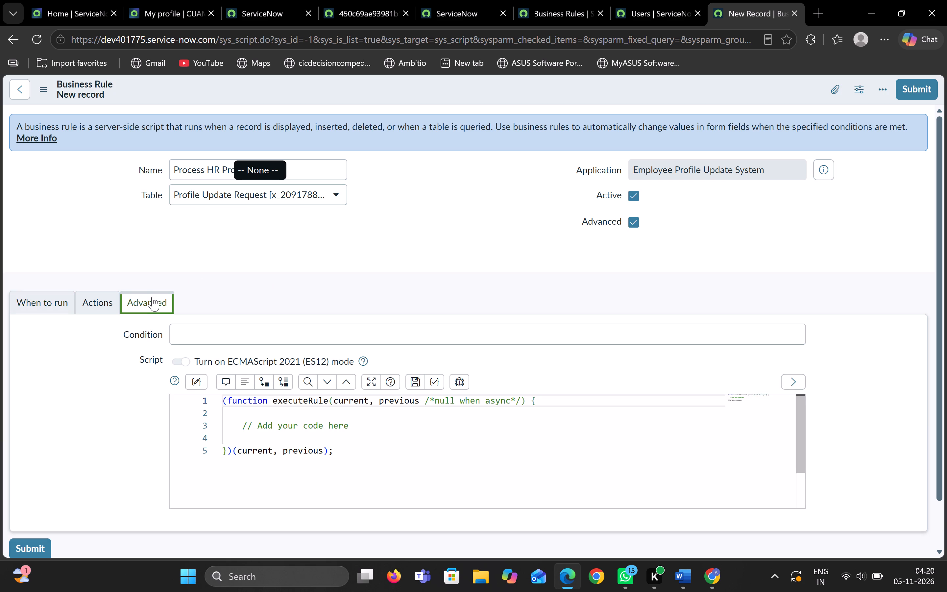
pyautogui.click(43, 297)
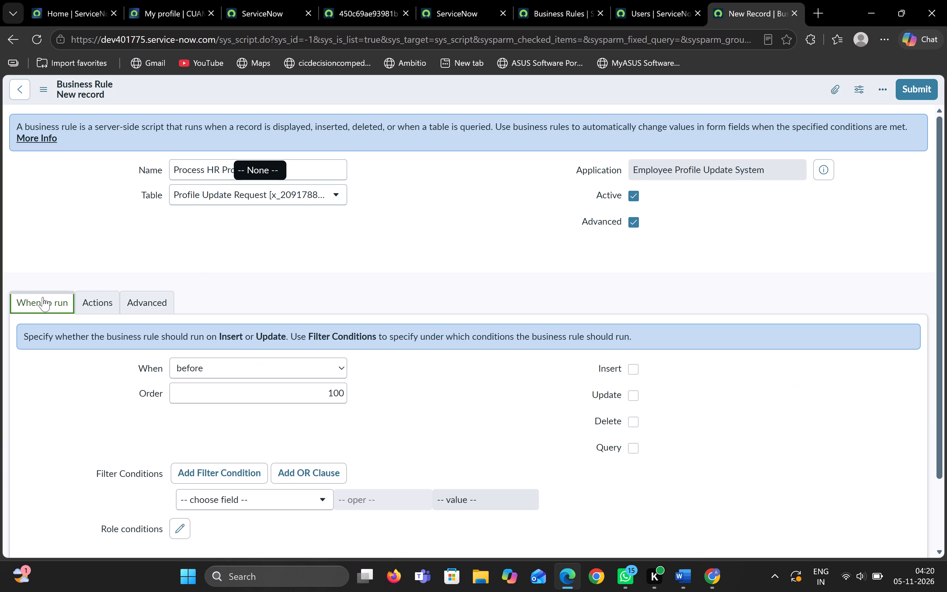
pyautogui.click(264, 374)
pyautogui.click(272, 402)
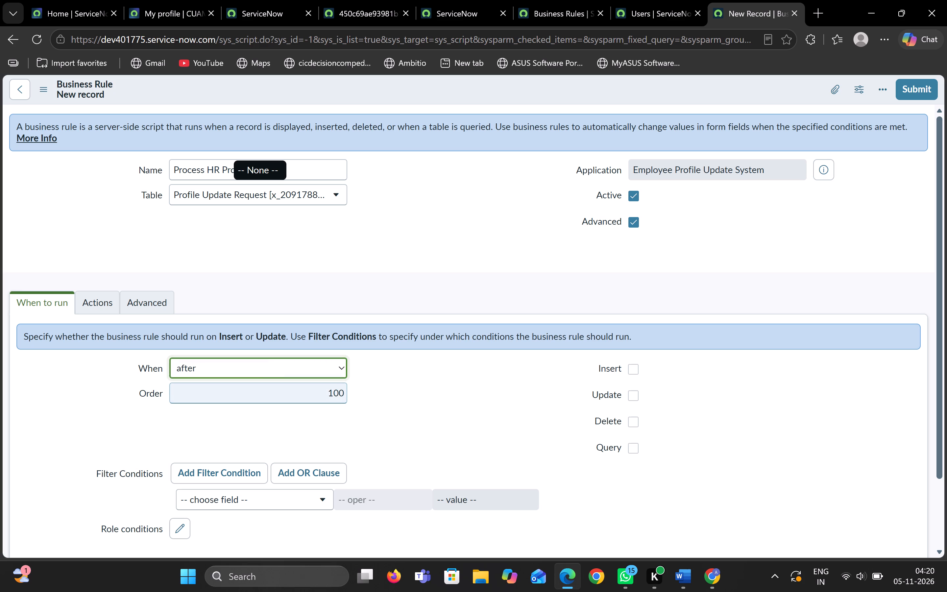
pyautogui.click(272, 402)
pyautogui.click(272, 402)
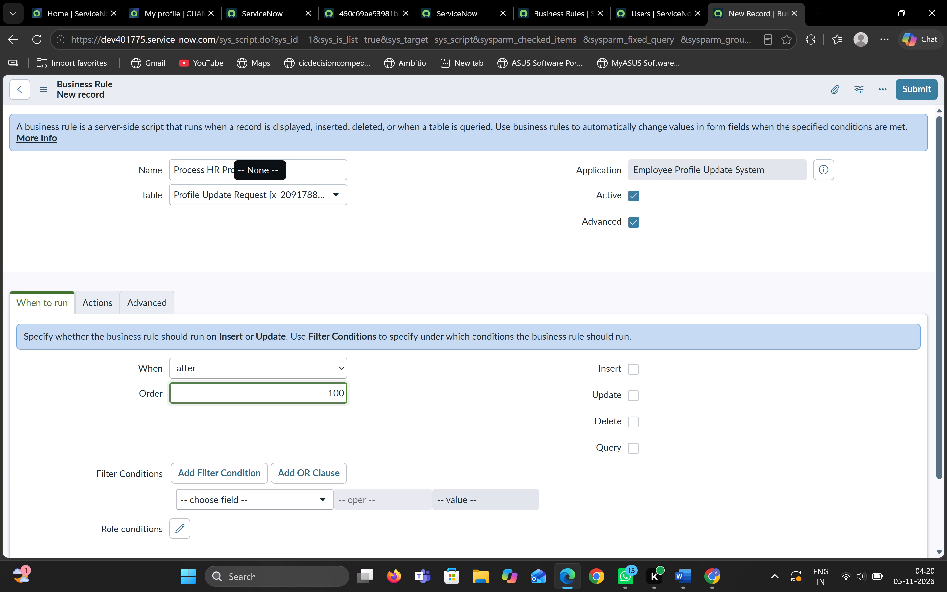
pyautogui.press('Right')
pyautogui.press('BackSpace')
pyautogui.press('2')
pyautogui.click(535, 432)
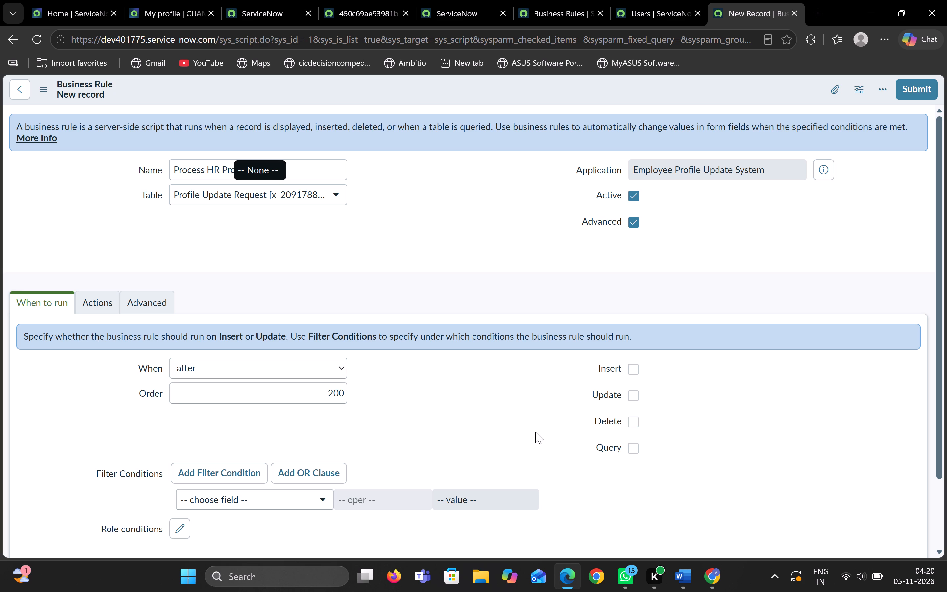
pyautogui.click(630, 399)
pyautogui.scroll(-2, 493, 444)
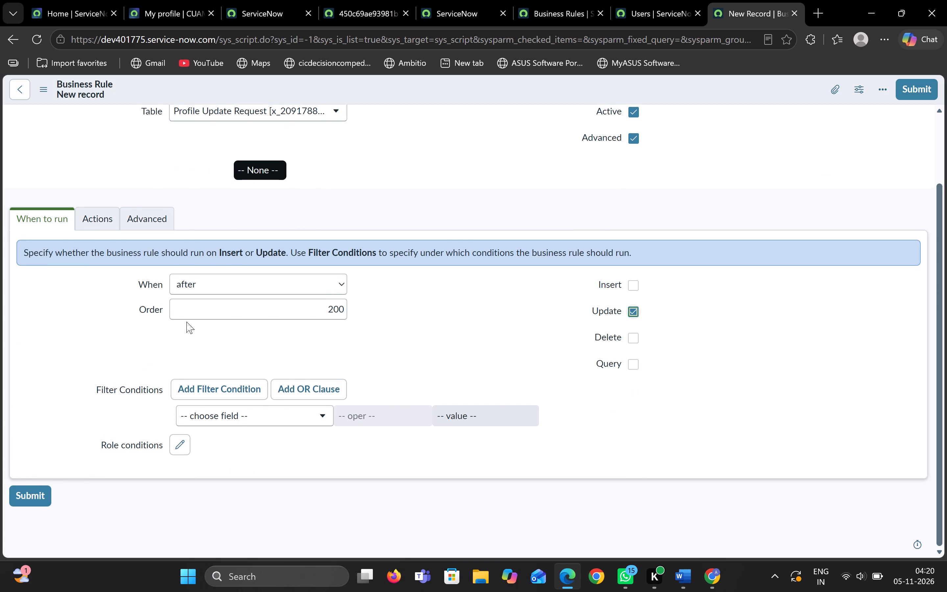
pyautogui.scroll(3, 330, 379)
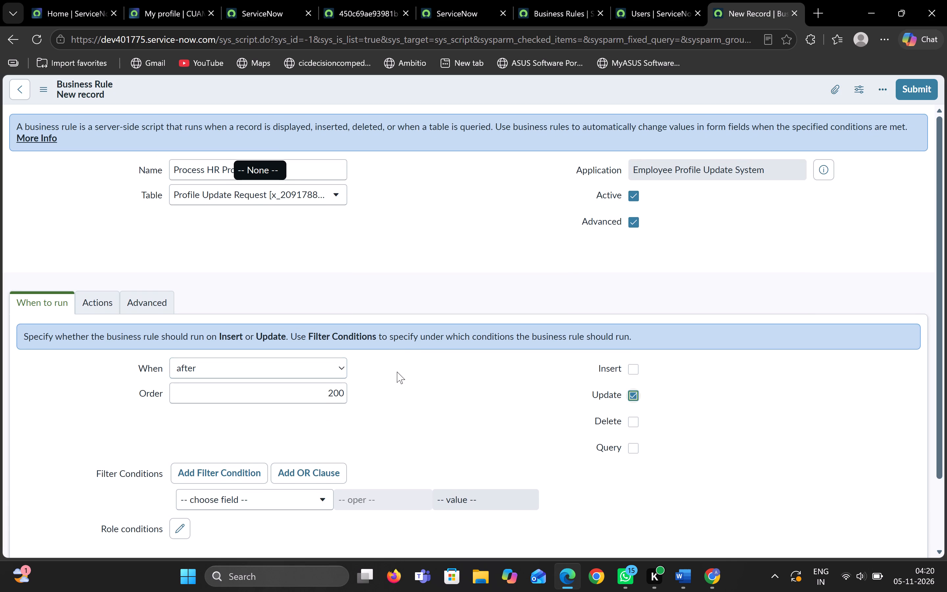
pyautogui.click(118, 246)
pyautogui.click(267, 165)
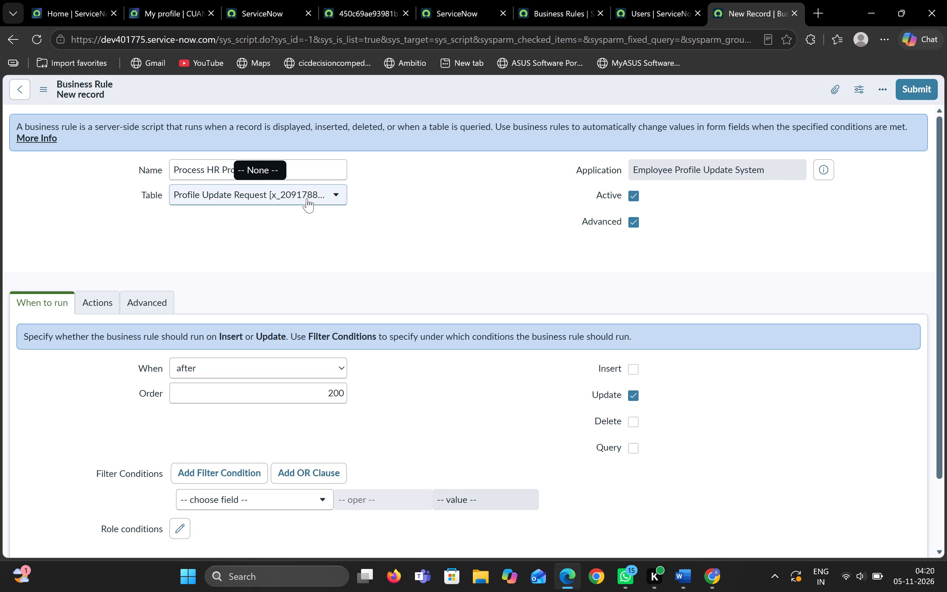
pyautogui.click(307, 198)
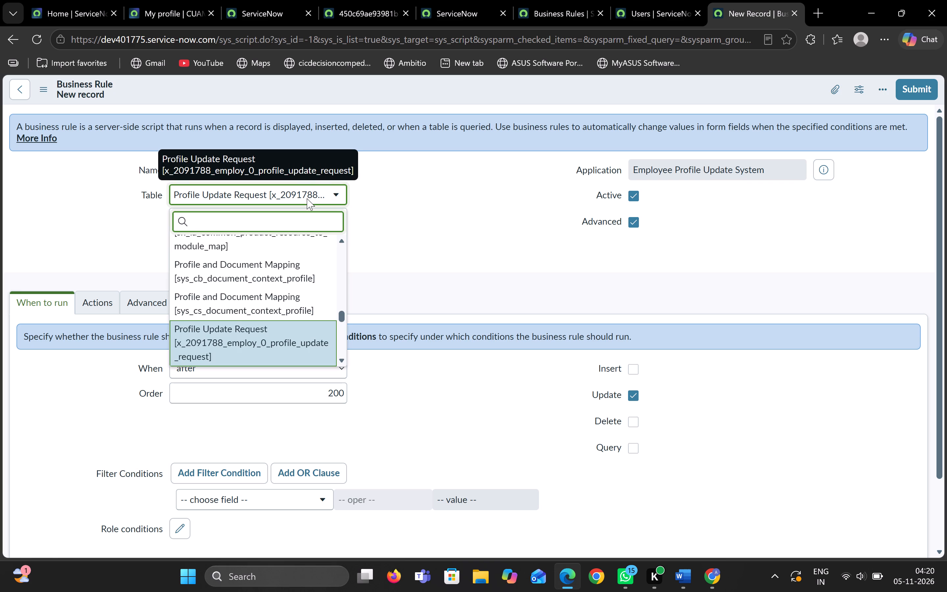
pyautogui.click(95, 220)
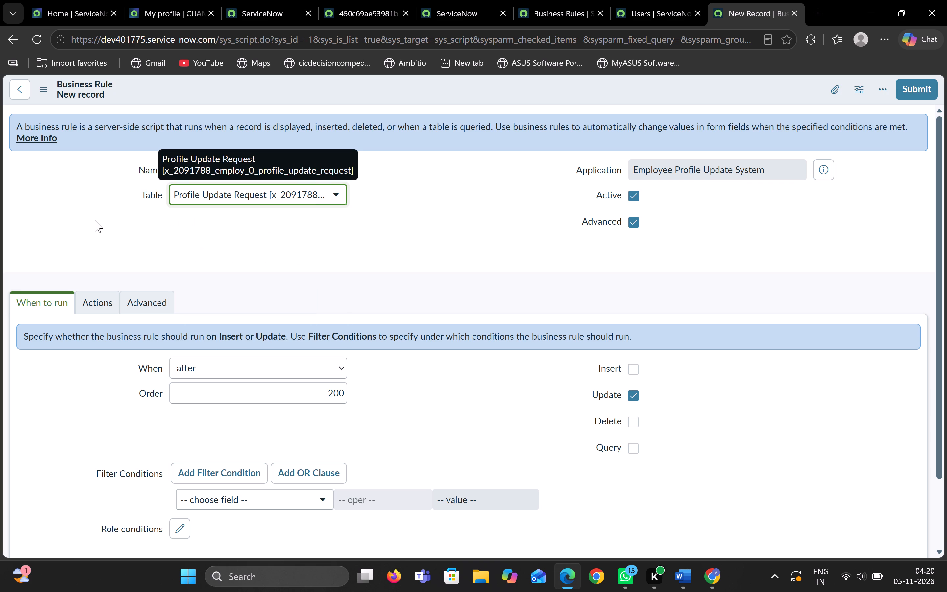
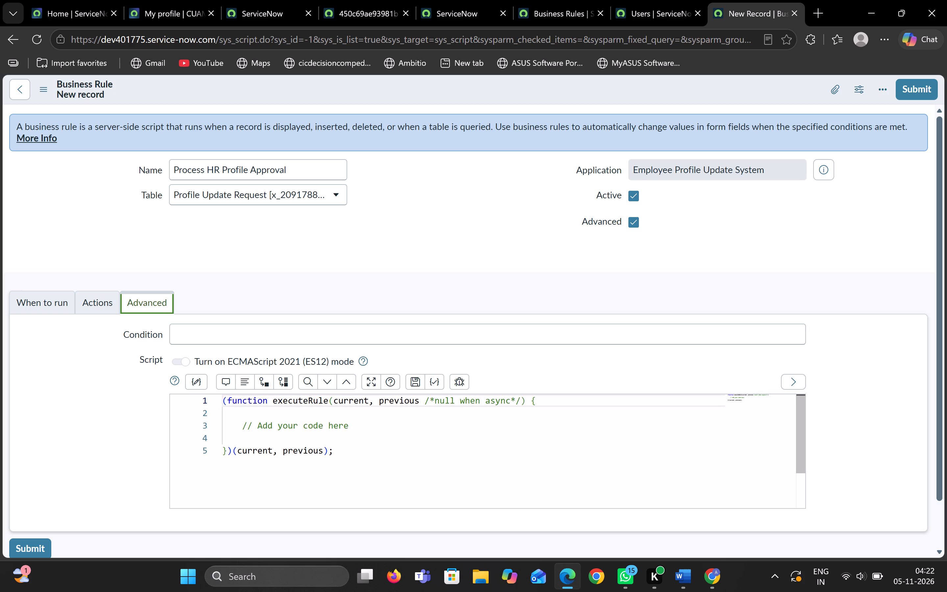
pyautogui.moveTo(355, 456); pyautogui.dragTo(196, 386)
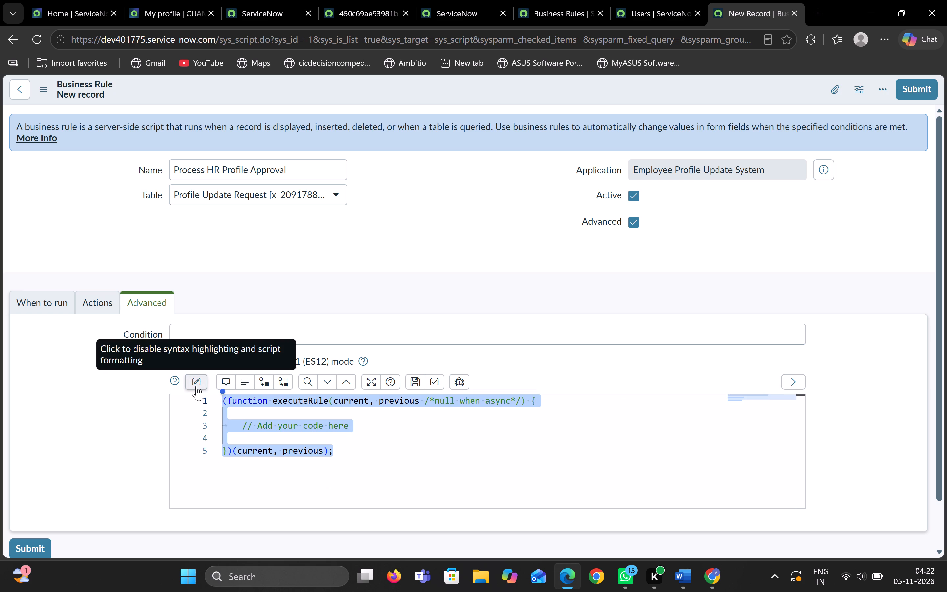
pyautogui.hotkey('ctrl', 'v')
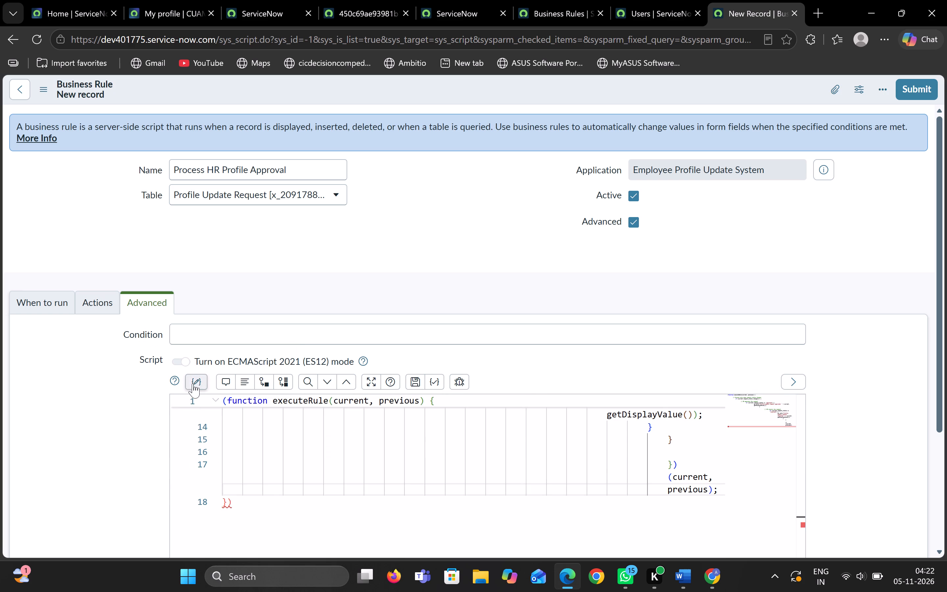
# Repaste the whole script with syntax highlighting disabled to keep its indentation, re-enable highlighting, and submit the business rule.
pyautogui.click(194, 382)
pyautogui.click(268, 448)
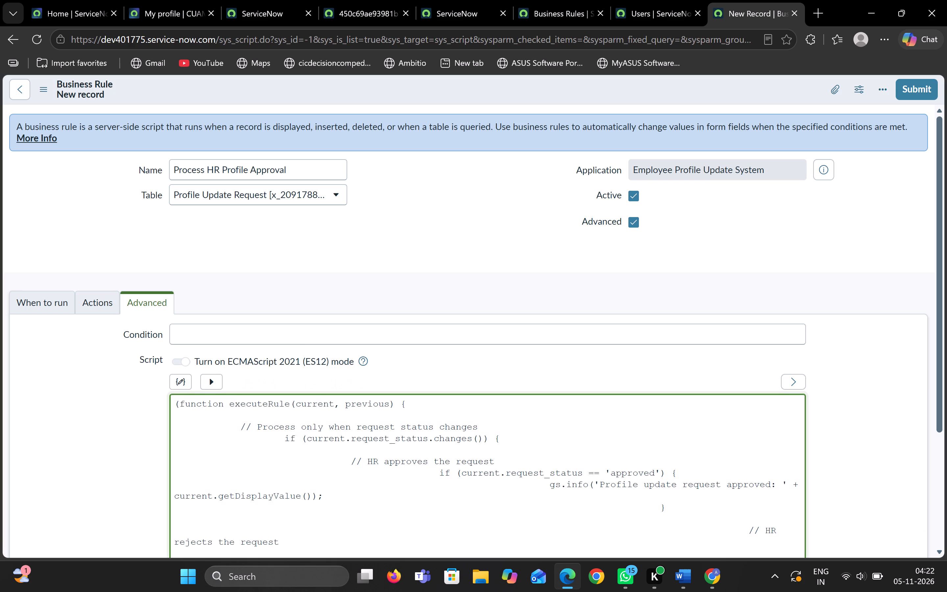
pyautogui.hotkey('ctrl', 'a')
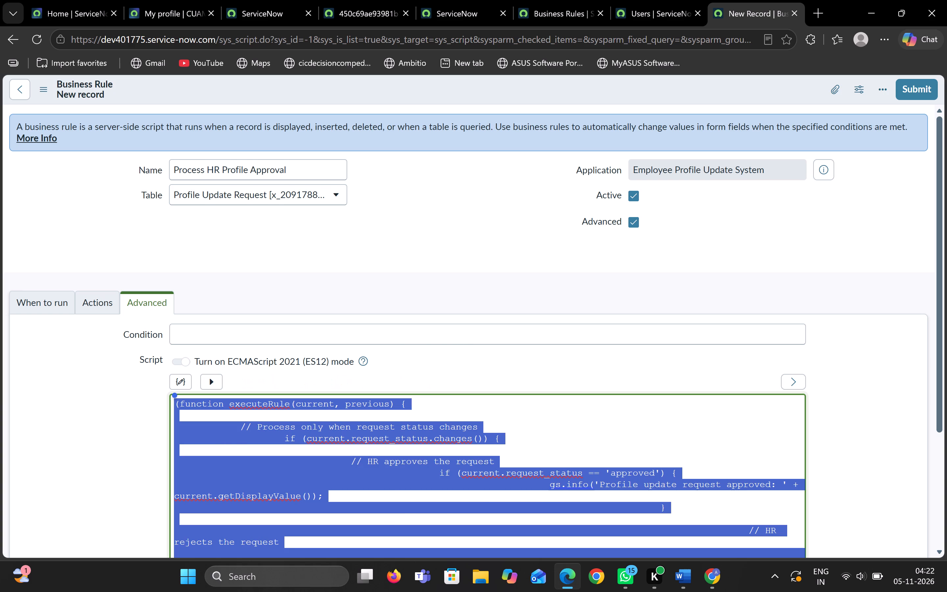
pyautogui.hotkey('ctrl', 'v')
pyautogui.click(182, 345)
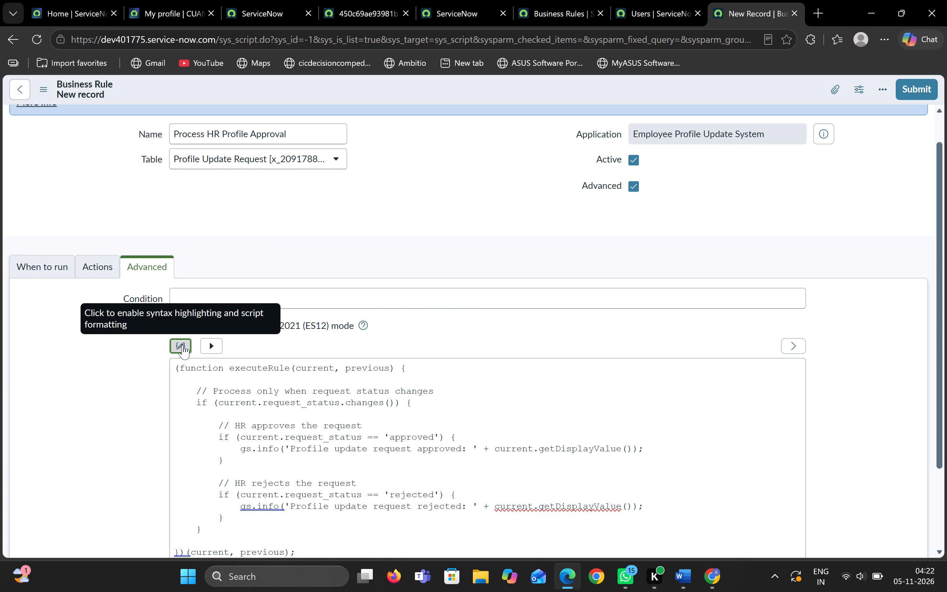
pyautogui.scroll(8, 250, 424)
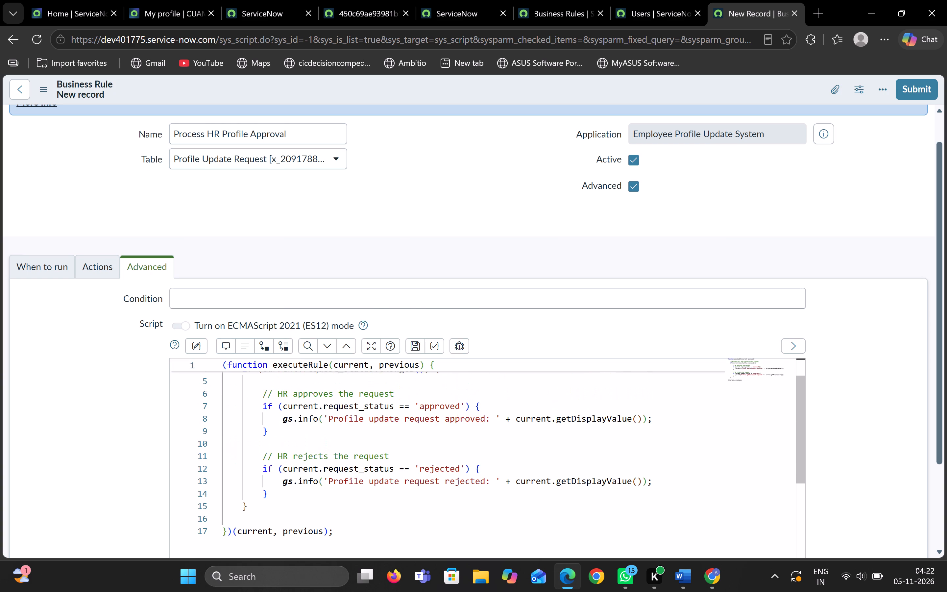
pyautogui.scroll(-3, 114, 412)
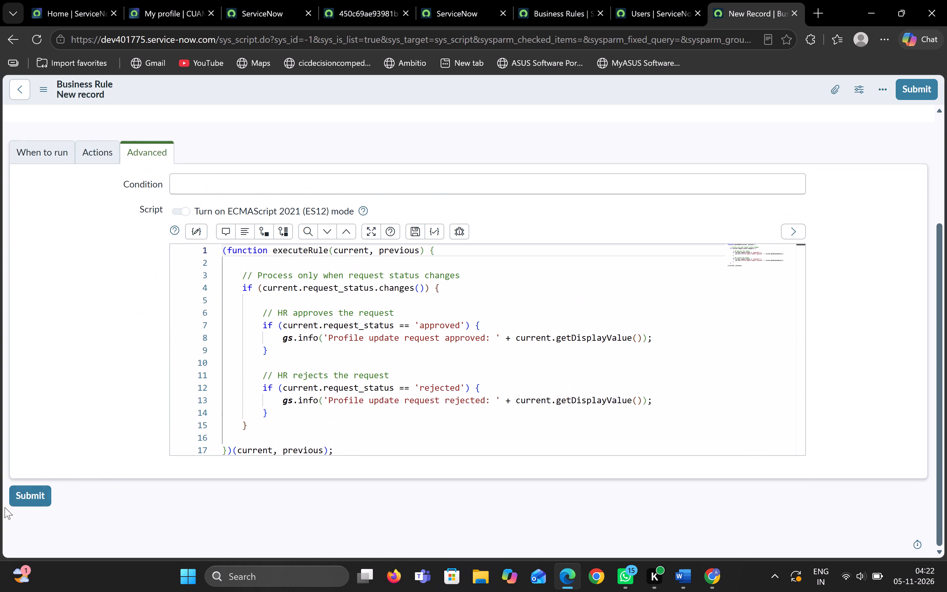
pyautogui.click(26, 502)
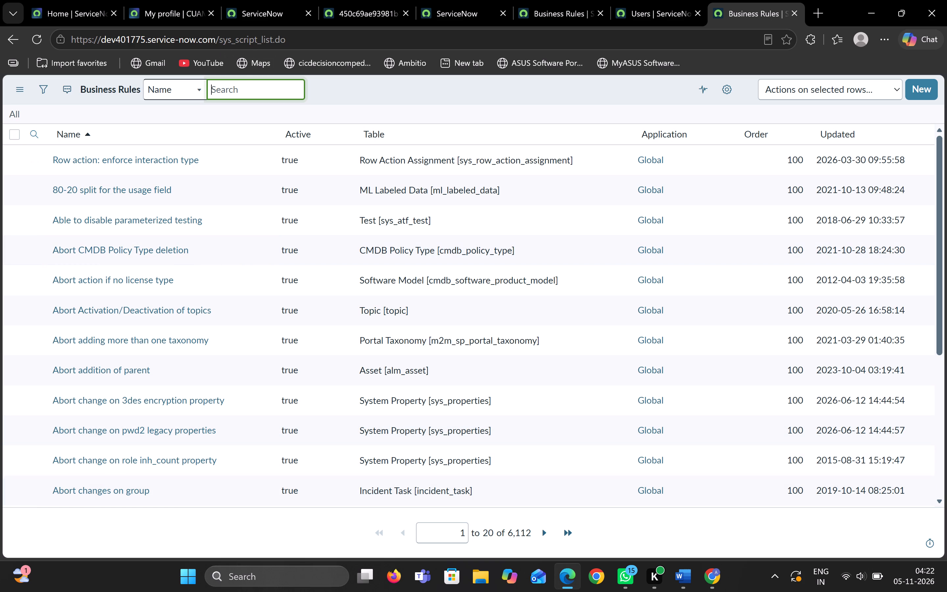
# Search the business rules by name for HR and for Process, and open the Process HR Profile Approval rule.
pyautogui.write('HR')
pyautogui.press('Return')
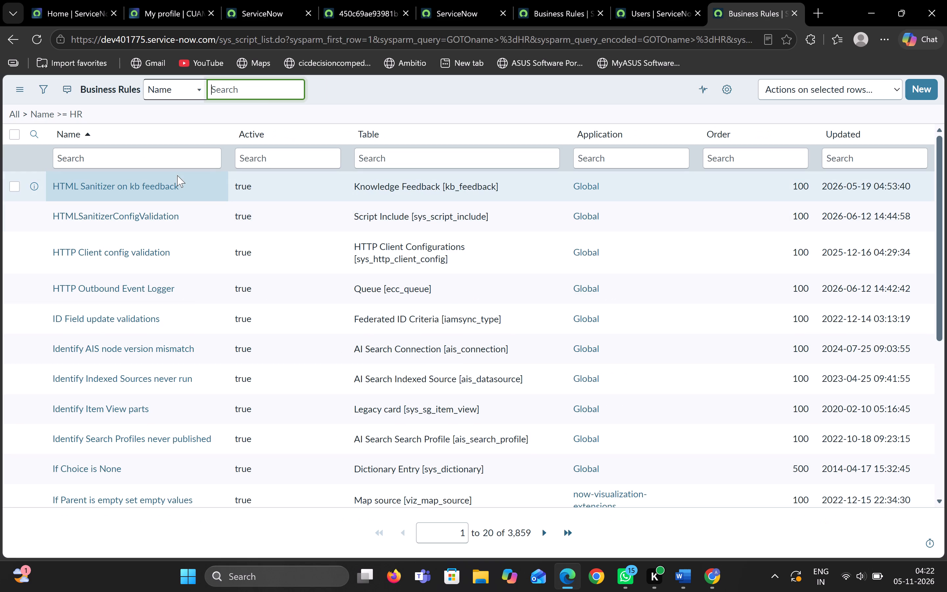
pyautogui.click(277, 90)
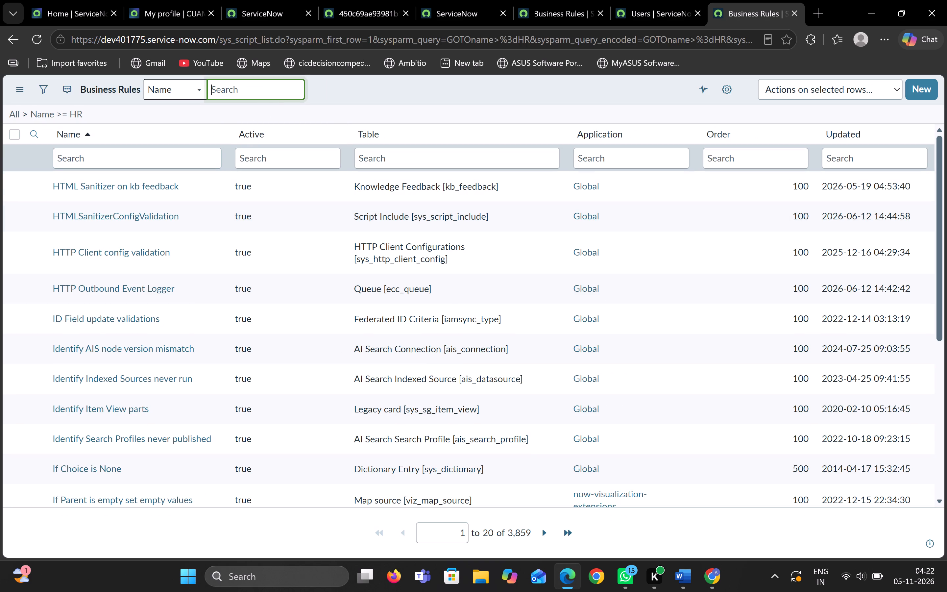
pyautogui.write('Process')
pyautogui.press('Return')
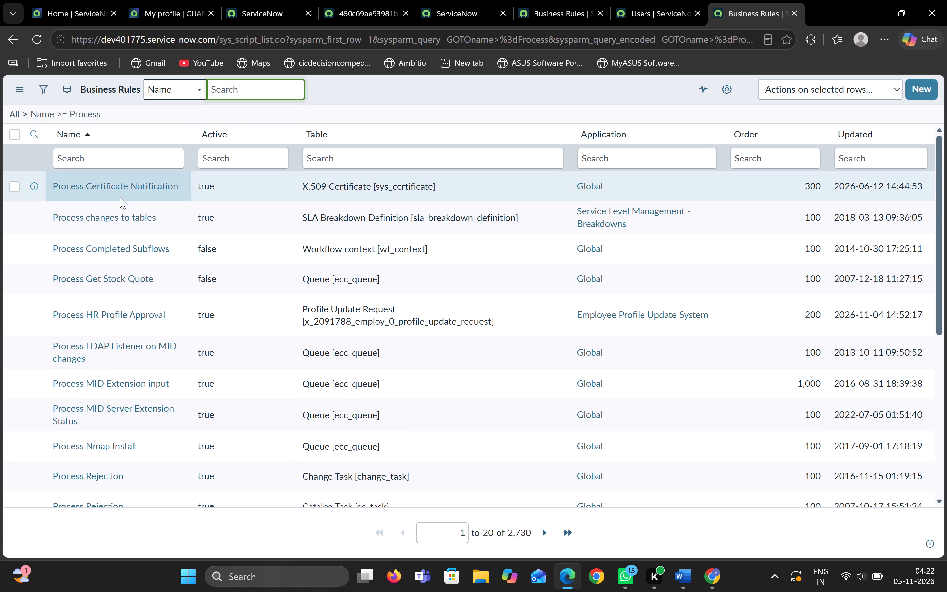
pyautogui.scroll(-1, 120, 197)
pyautogui.click(129, 267)
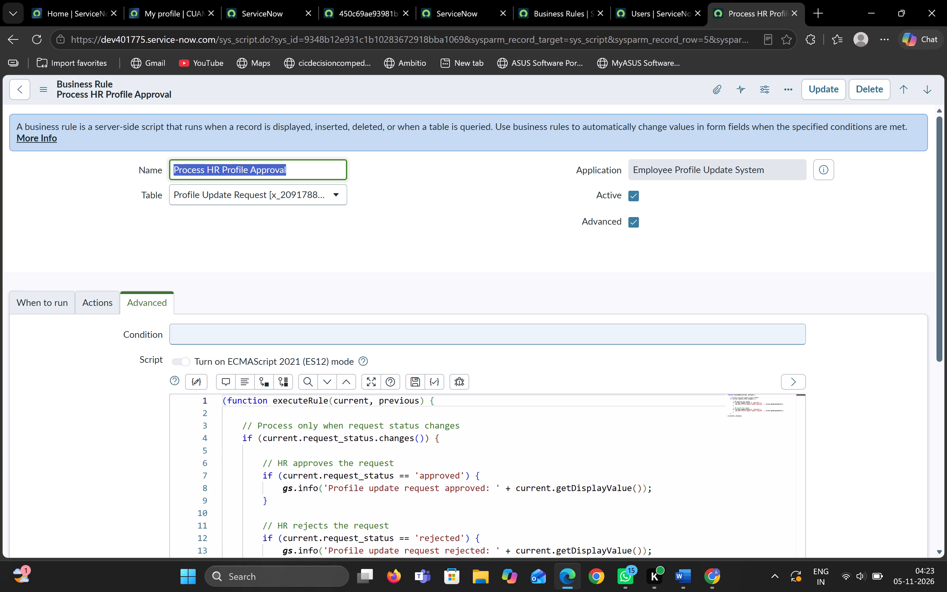
pyautogui.scroll(-3, 896, 413)
pyautogui.click(546, 288)
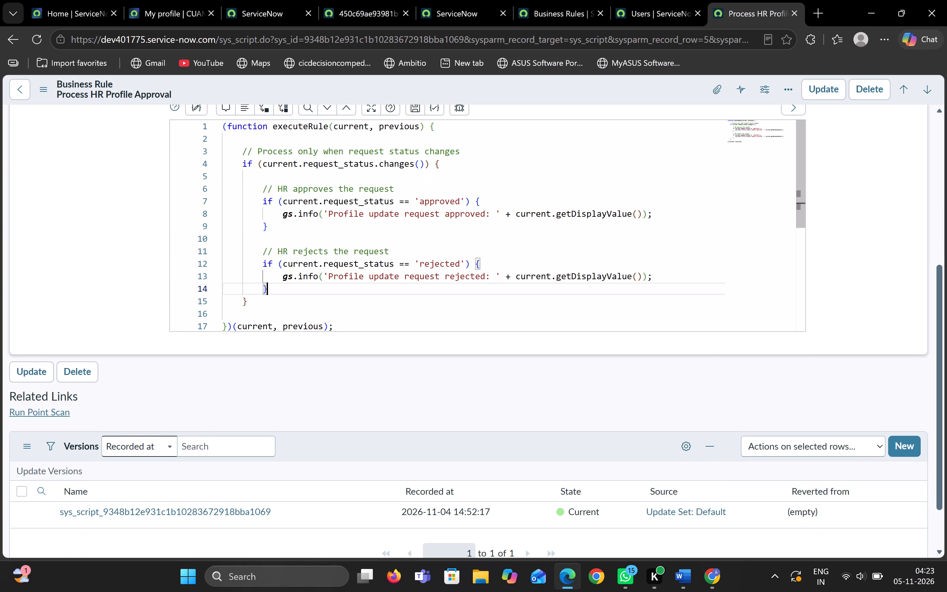
pyautogui.hotkey('ctrl', 'a')
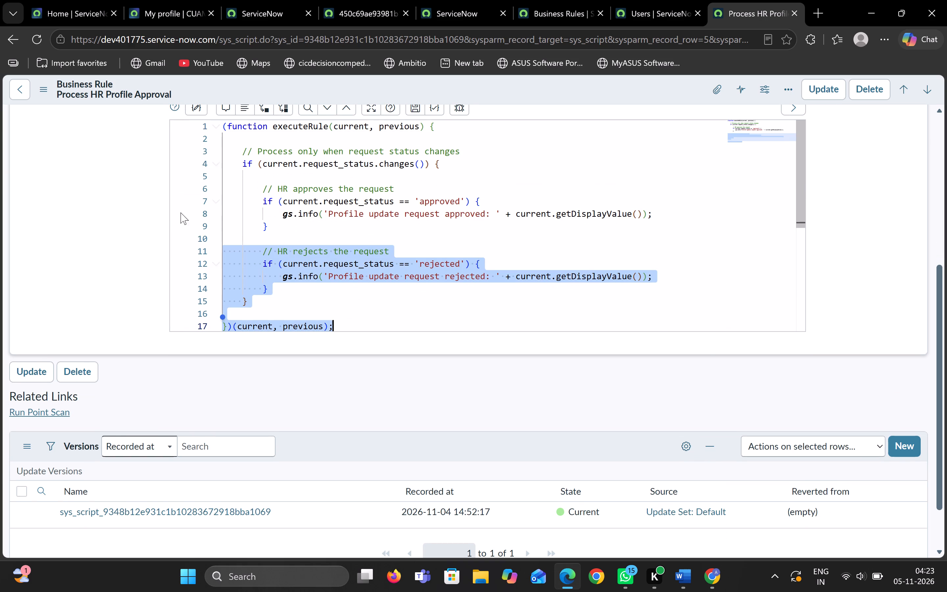
pyautogui.scroll(2, 178, 213)
pyautogui.scroll(4, 107, 161)
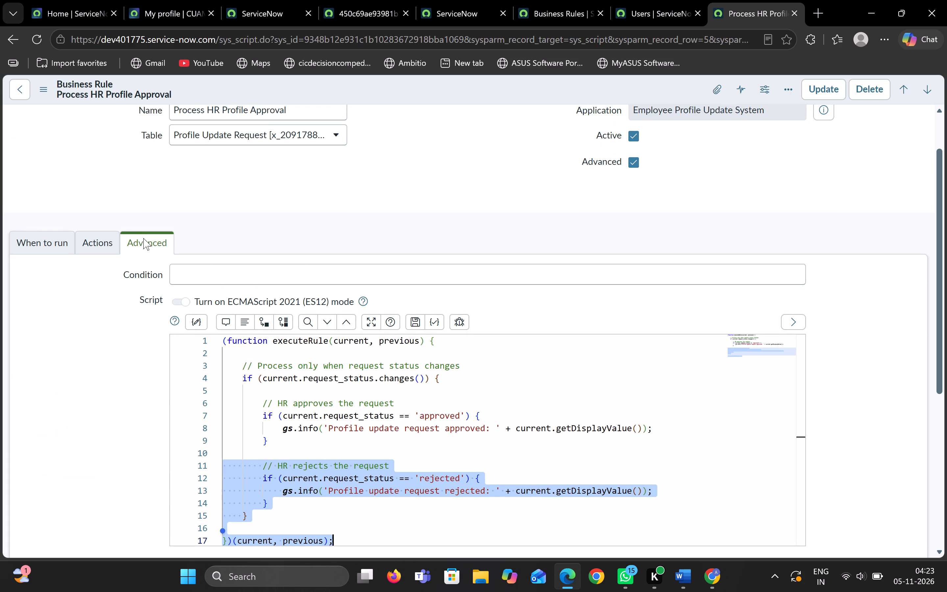
pyautogui.click(196, 321)
pyautogui.click(322, 436)
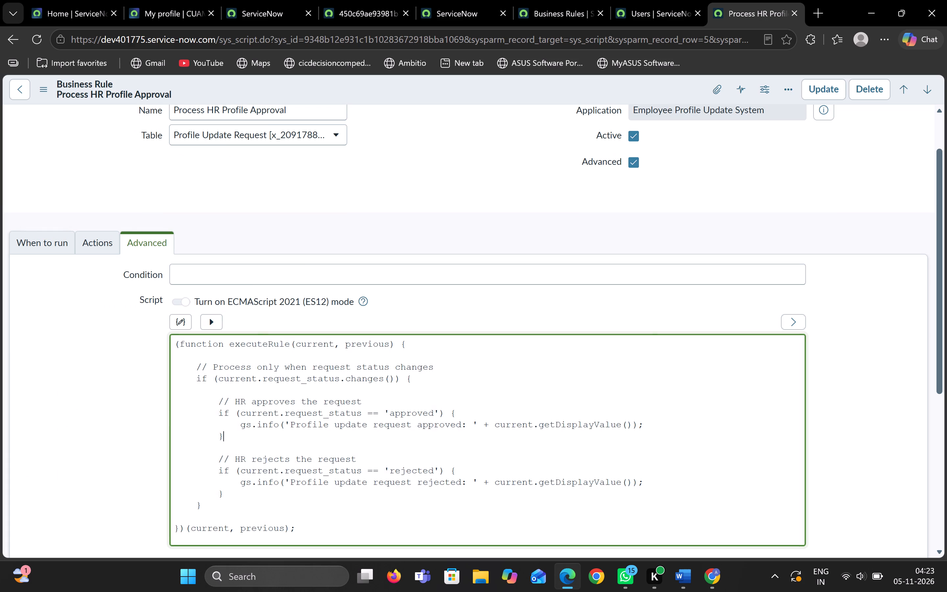
pyautogui.hotkey('ctrl', 'a')
pyautogui.hotkey('ctrl', 'v')
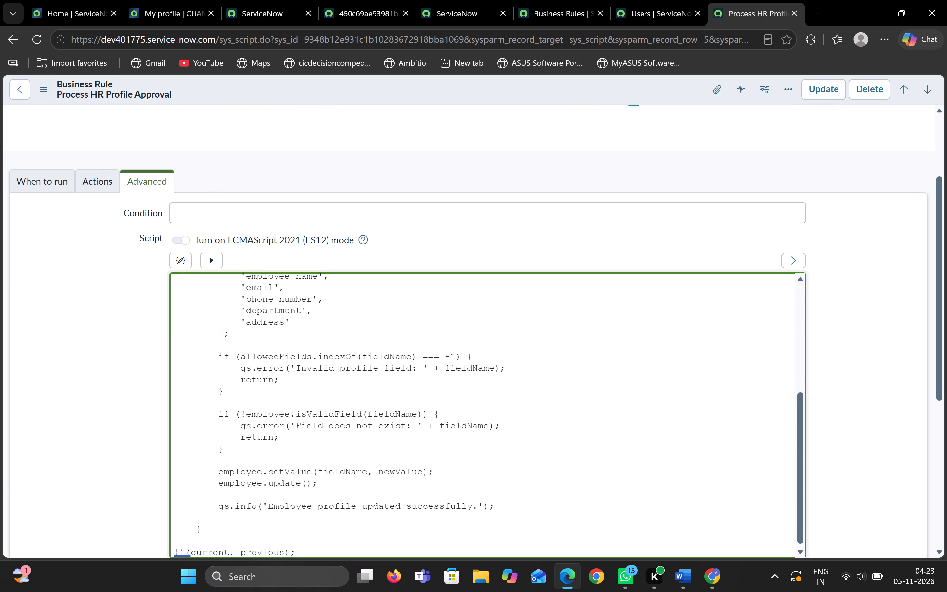
pyautogui.click(184, 264)
# Review the new script to its end and save the Process HR Profile Approval business rule with Update.
pyautogui.scroll(-2, 134, 358)
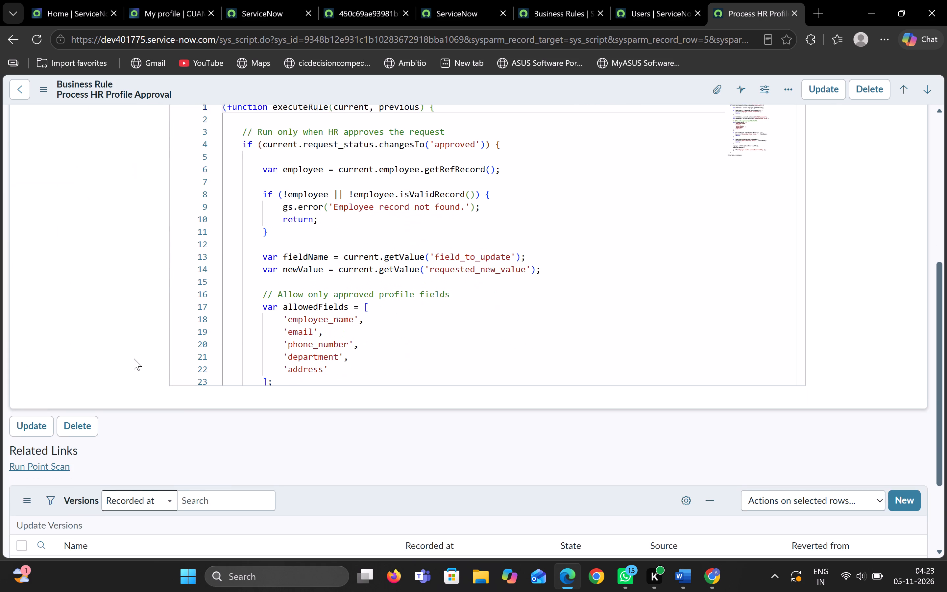
pyautogui.scroll(-2, 134, 358)
pyautogui.scroll(-5, 308, 204)
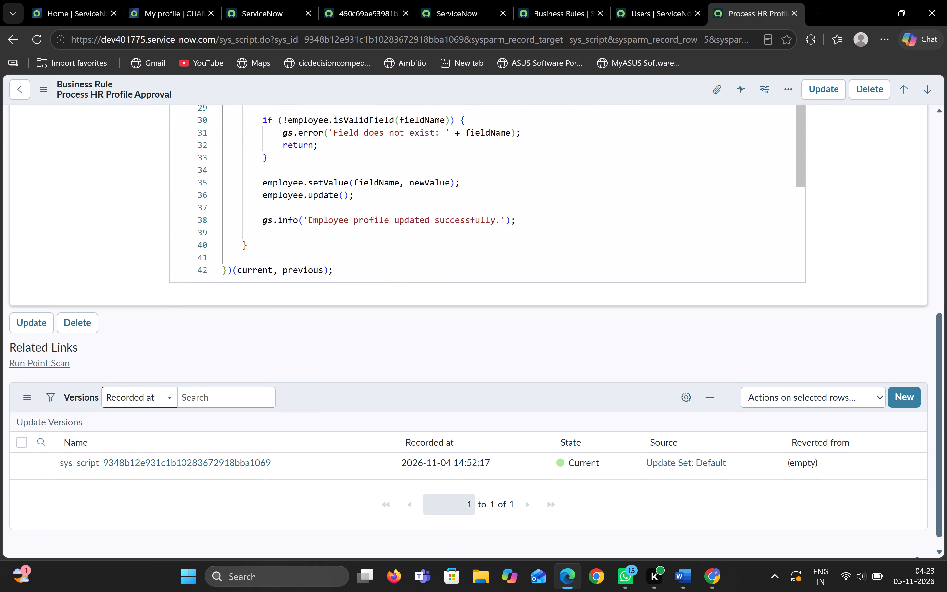
pyautogui.scroll(-5, 308, 204)
pyautogui.click(31, 326)
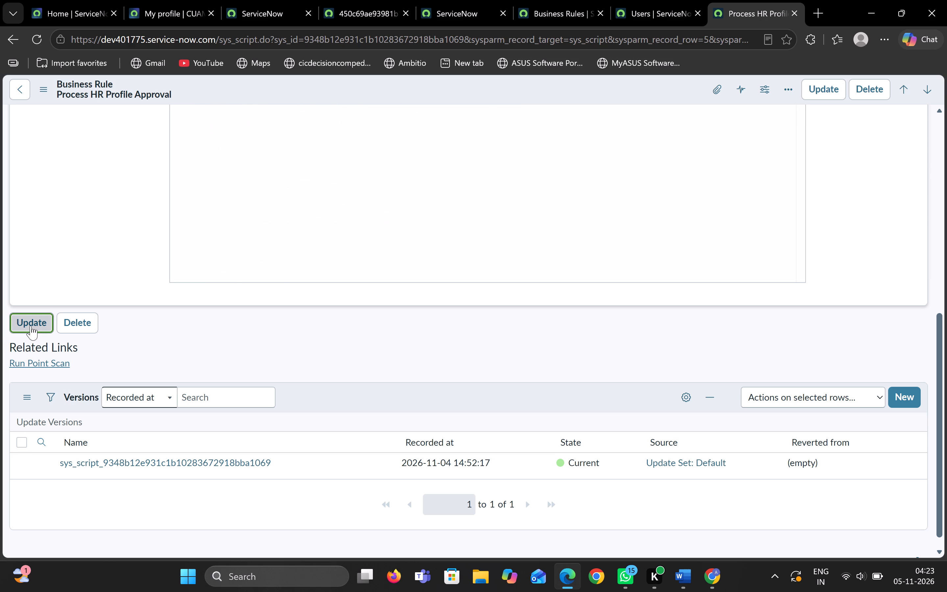
pyautogui.scroll(4, 351, 320)
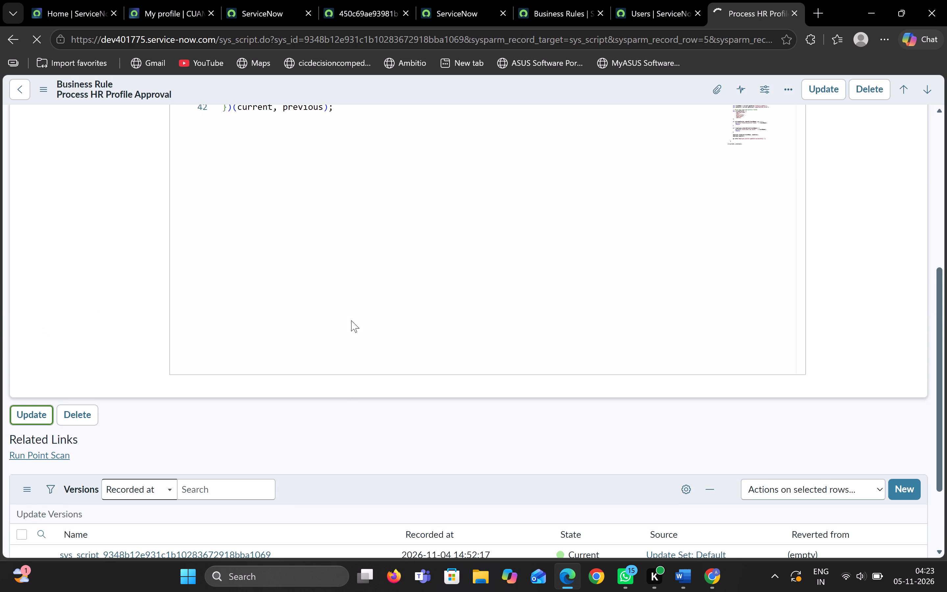
pyautogui.scroll(3, 351, 320)
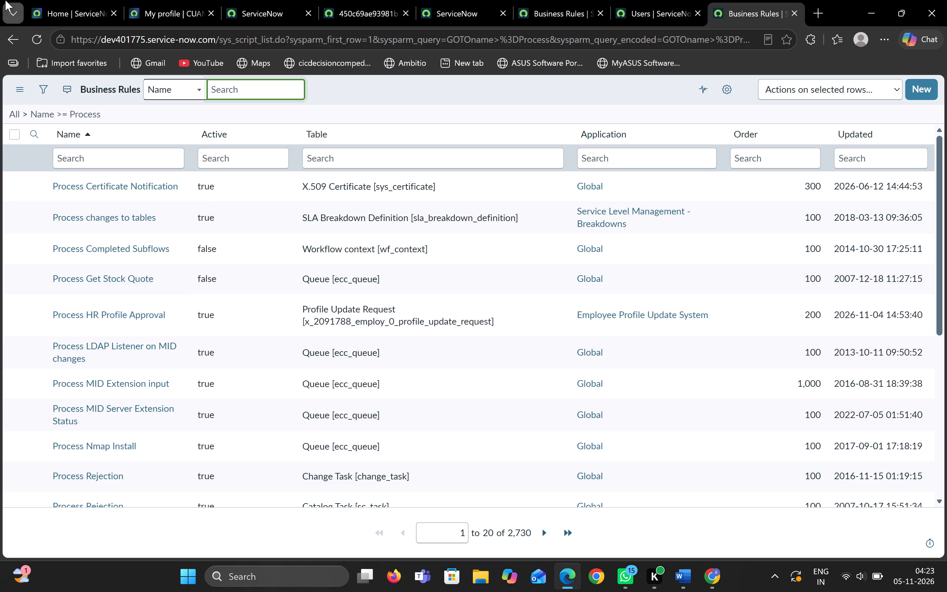
# Close the My profile browser tab.
pyautogui.click(160, 4)
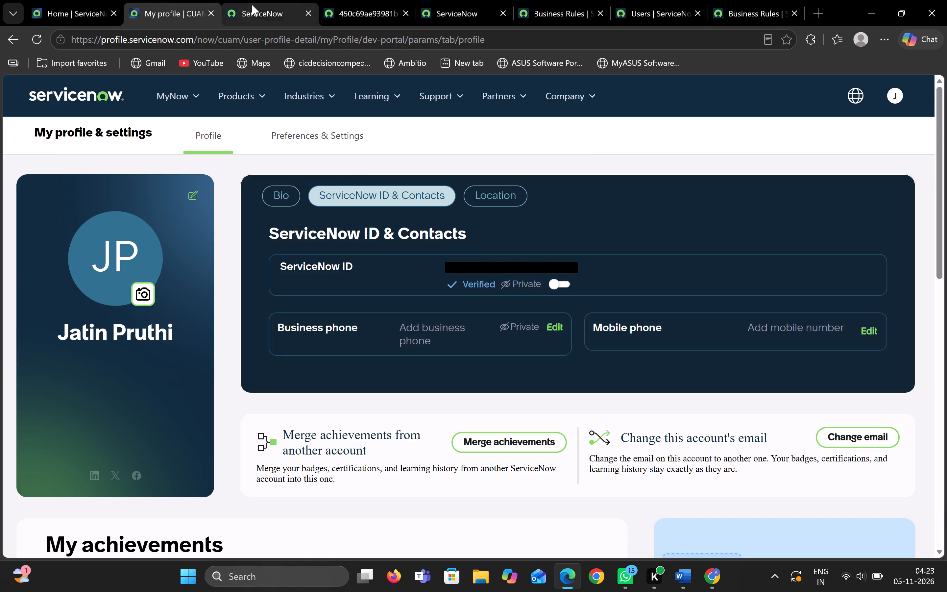
pyautogui.click(261, 5)
pyautogui.click(210, 14)
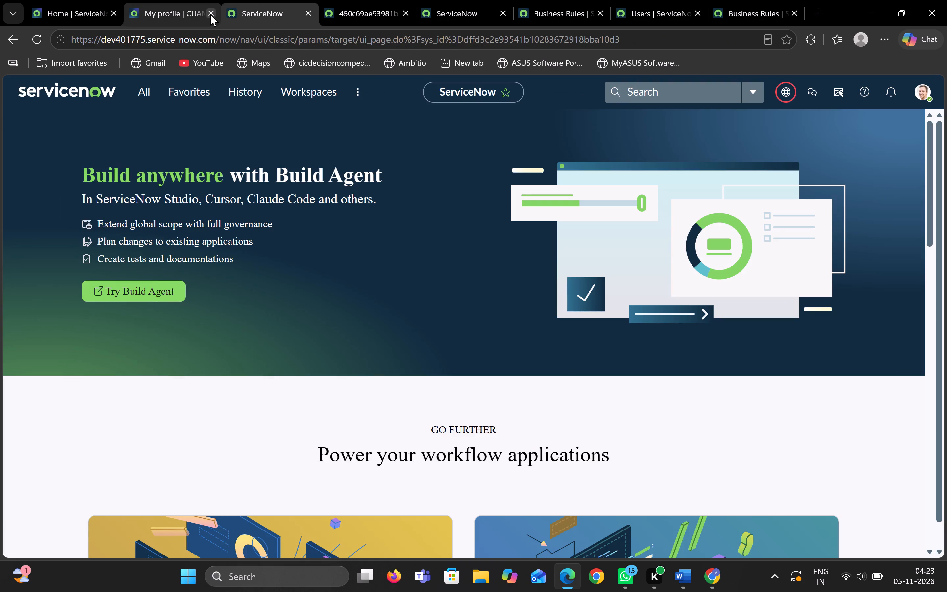
# Open the Profile Update Requests list preview in the ServiceNow Studio tab showing the email update request.
pyautogui.click(351, 14)
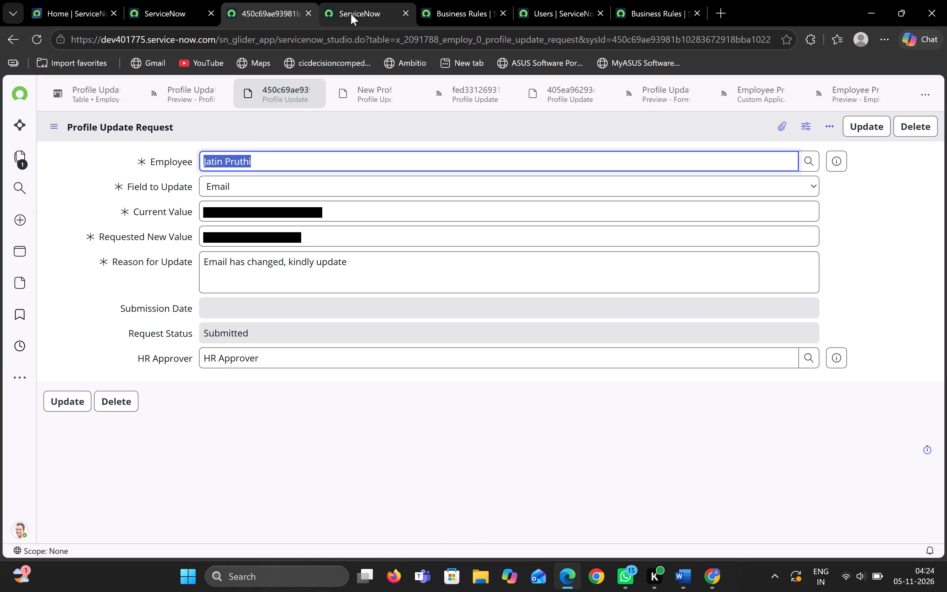
pyautogui.click(120, 92)
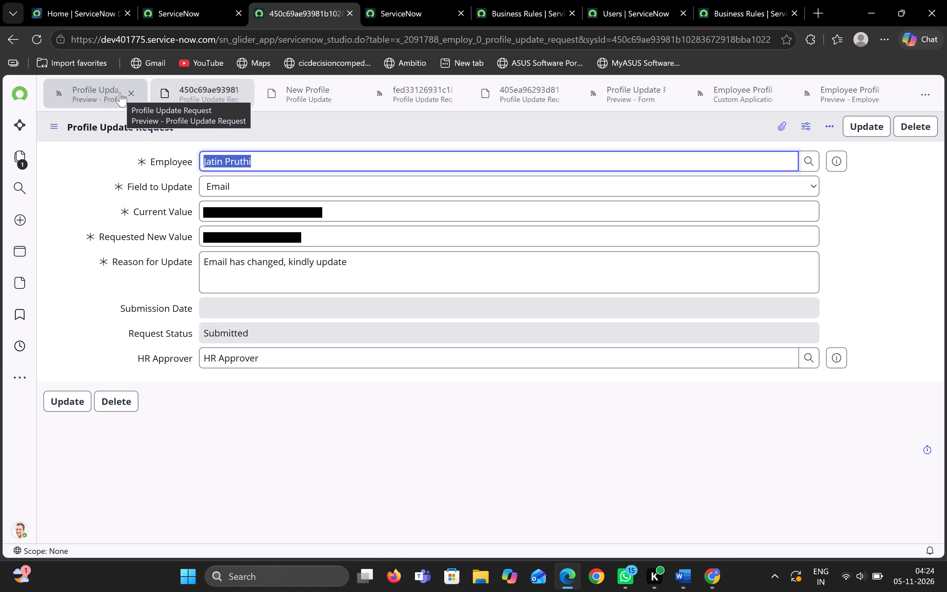
pyautogui.click(120, 92)
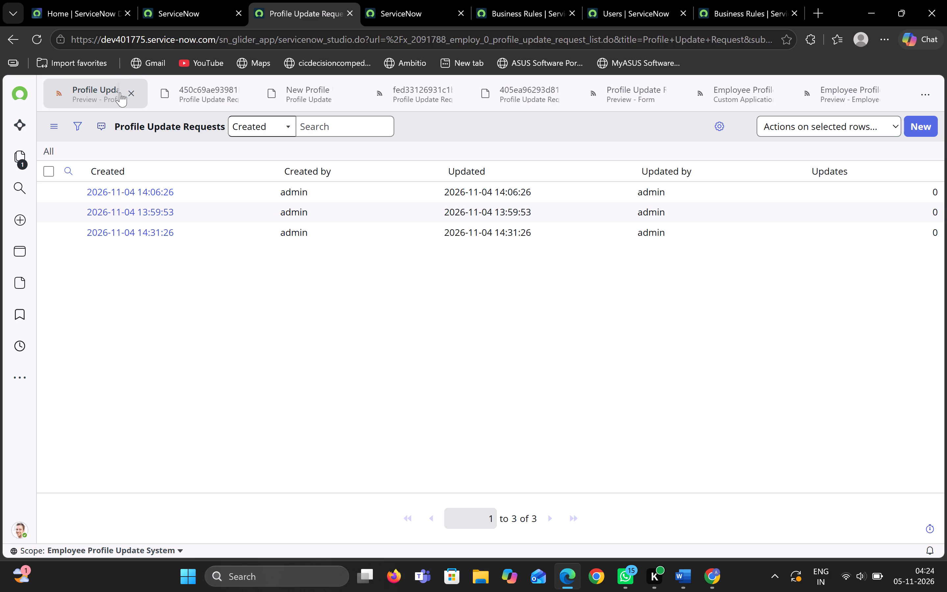
pyautogui.click(159, 217)
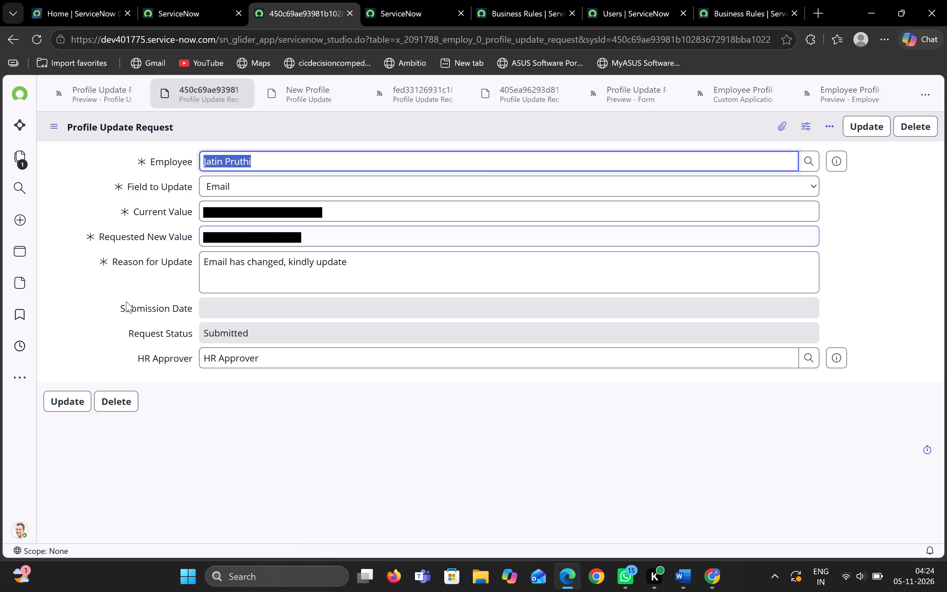
pyautogui.click(107, 305)
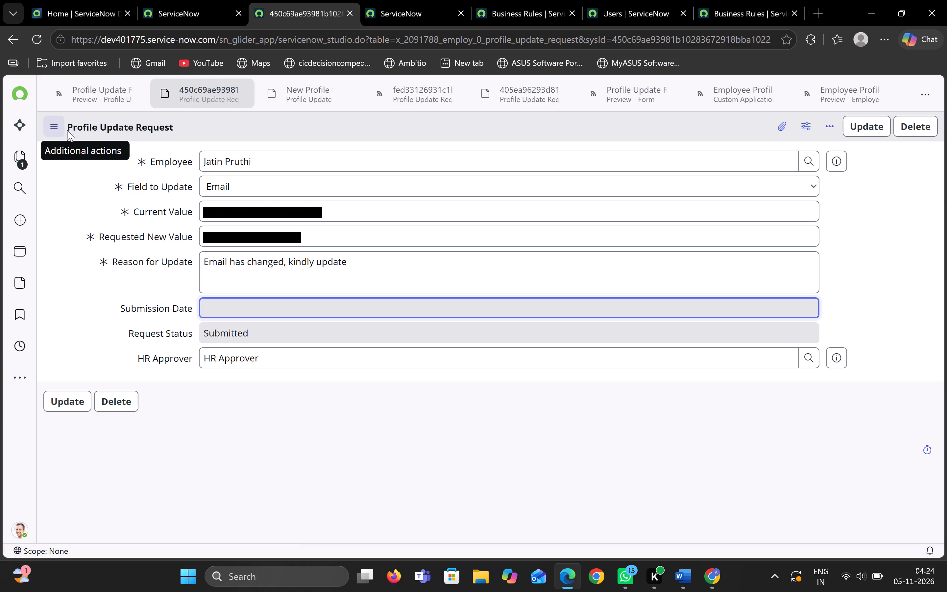
pyautogui.click(81, 102)
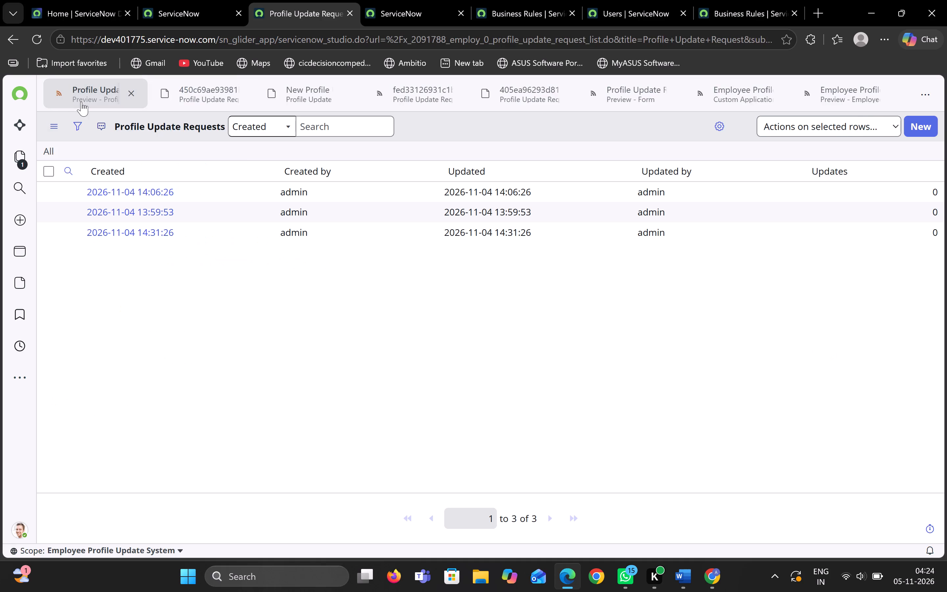
pyautogui.click(134, 232)
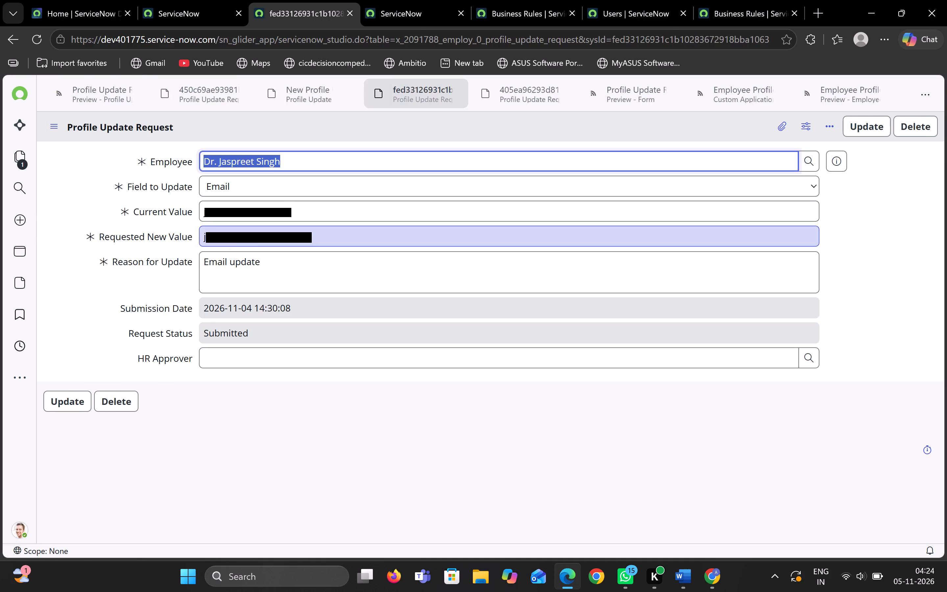
pyautogui.click(233, 353)
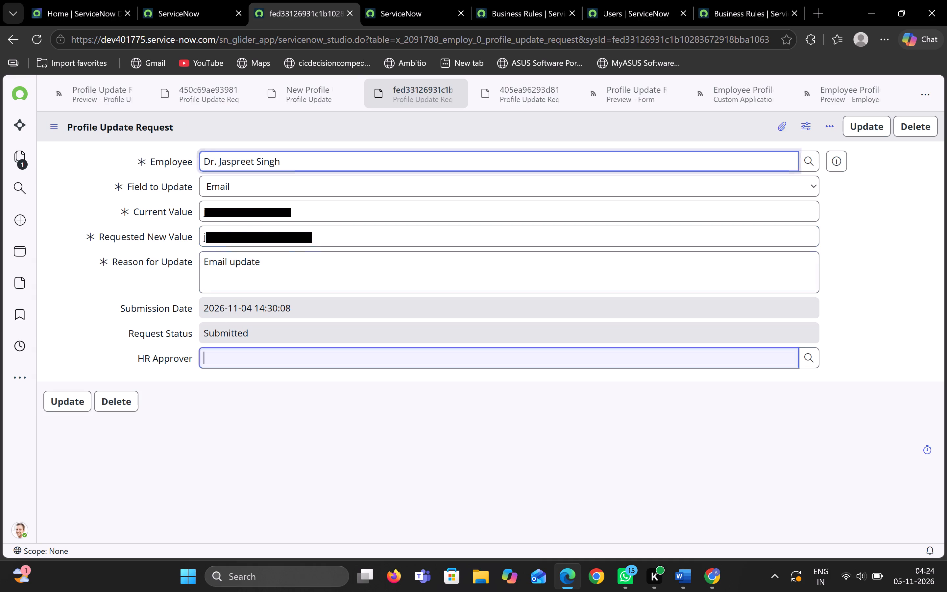
pyautogui.click(239, 399)
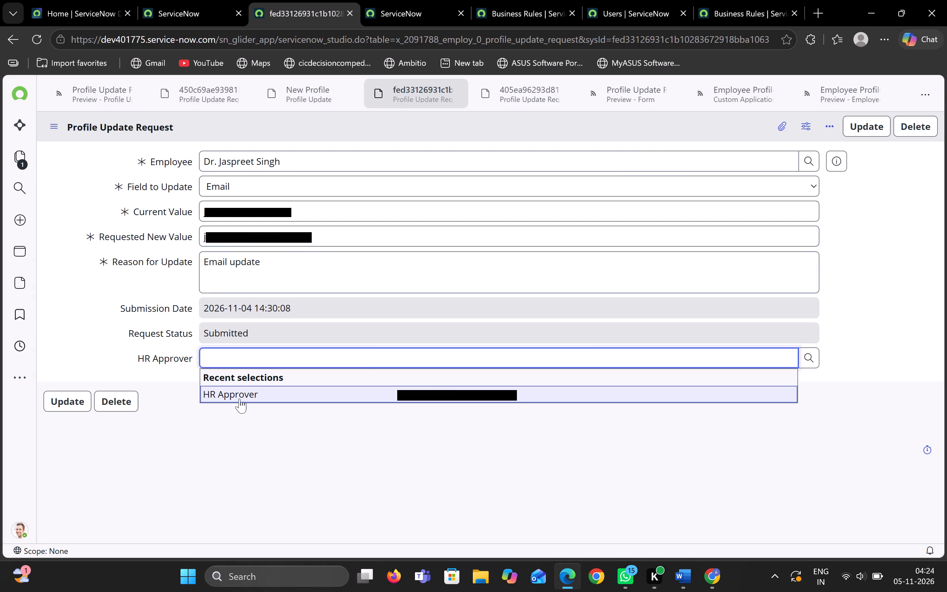
pyautogui.click(73, 397)
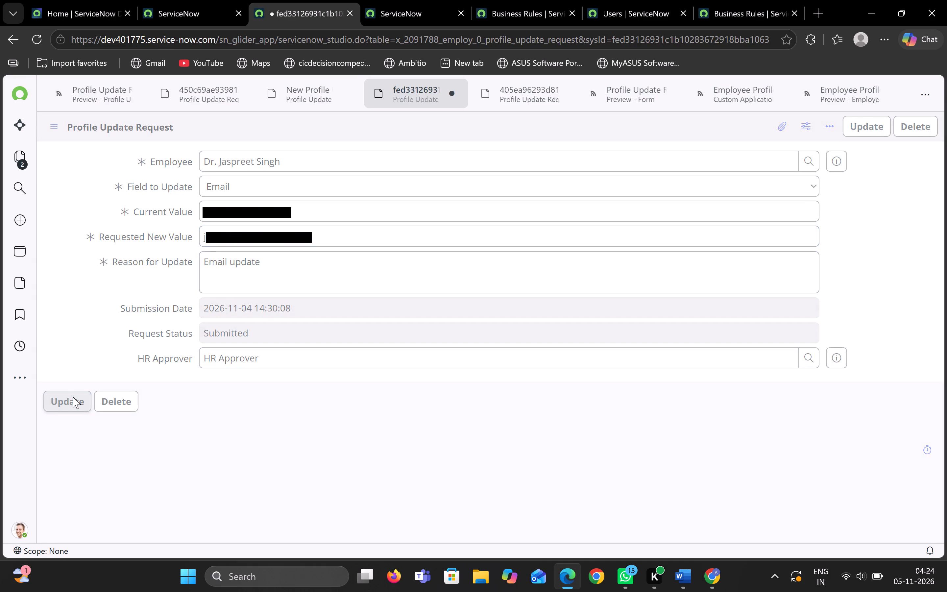
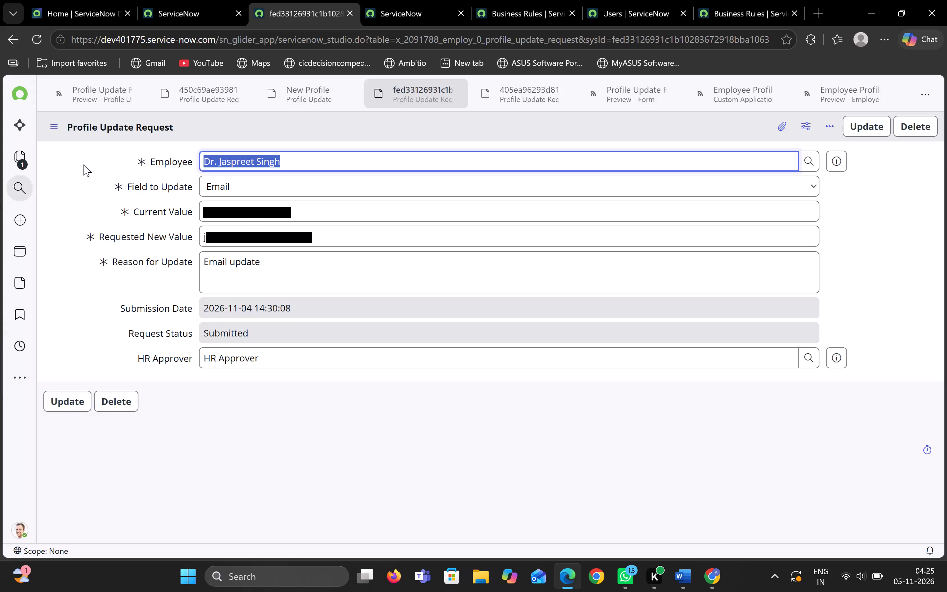
# Close all open Profile Update Request record tabs, discarding the unsaved new record, and keep the requests list preview open.
pyautogui.click(95, 96)
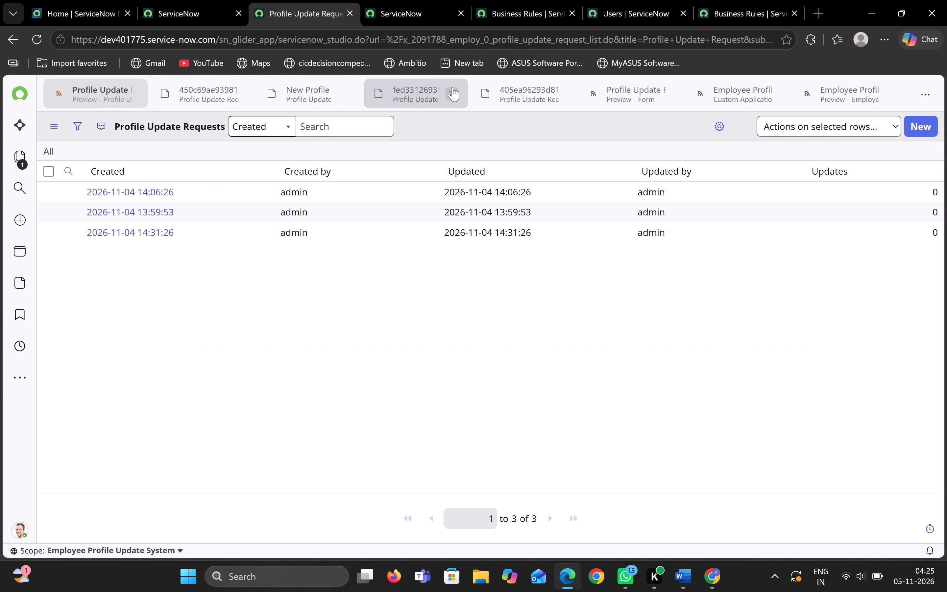
pyautogui.click(210, 86)
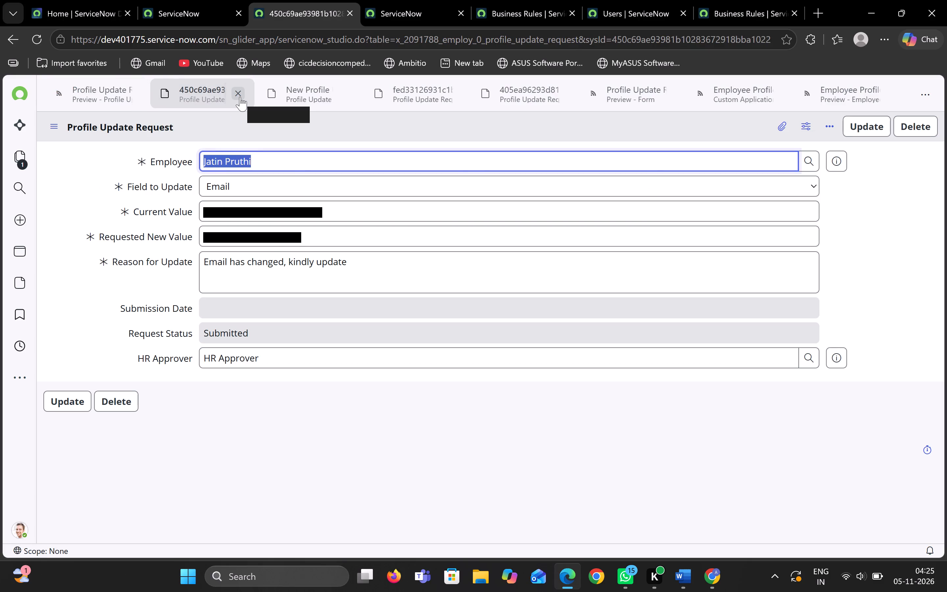
pyautogui.click(240, 97)
pyautogui.click(267, 93)
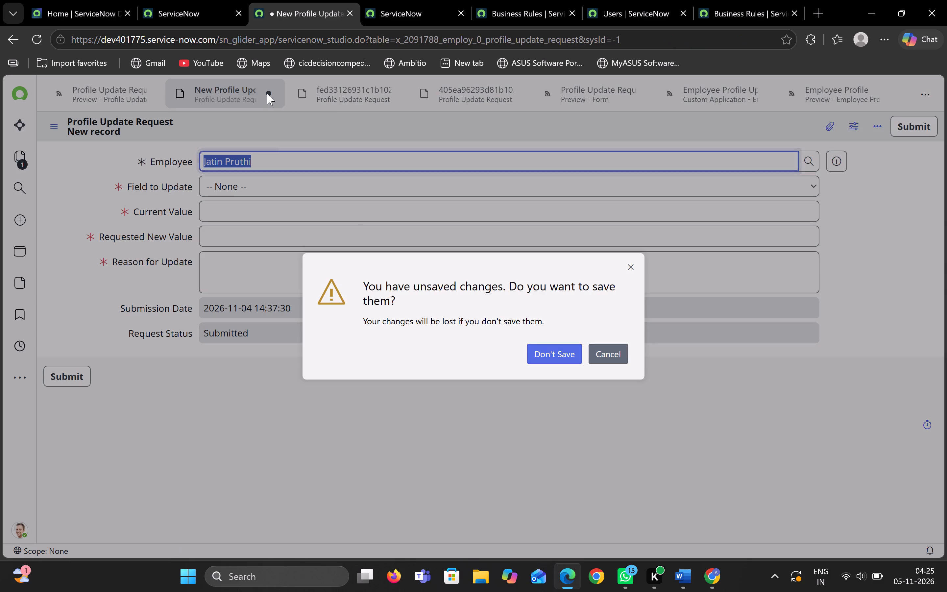
pyautogui.click(543, 360)
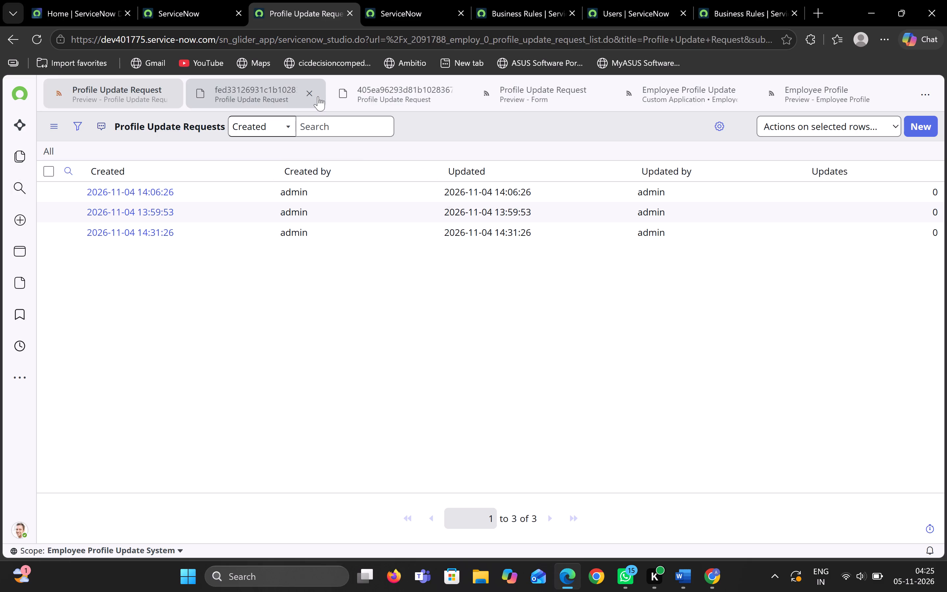
pyautogui.click(315, 96)
pyautogui.click(386, 90)
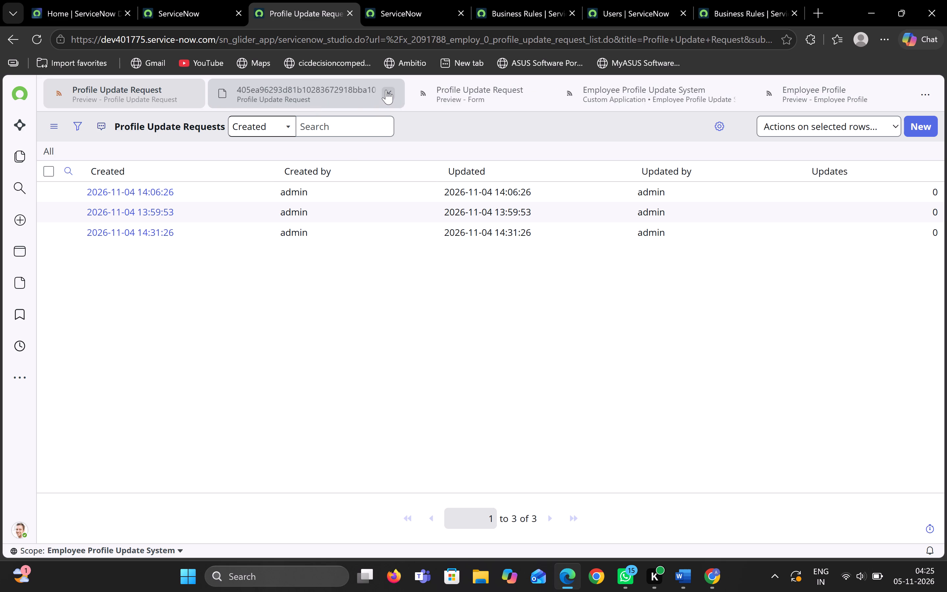
# Find the Profile Update Request table among the Data files by filtering for "profile update", open it and preview its records.
pyautogui.click(266, 95)
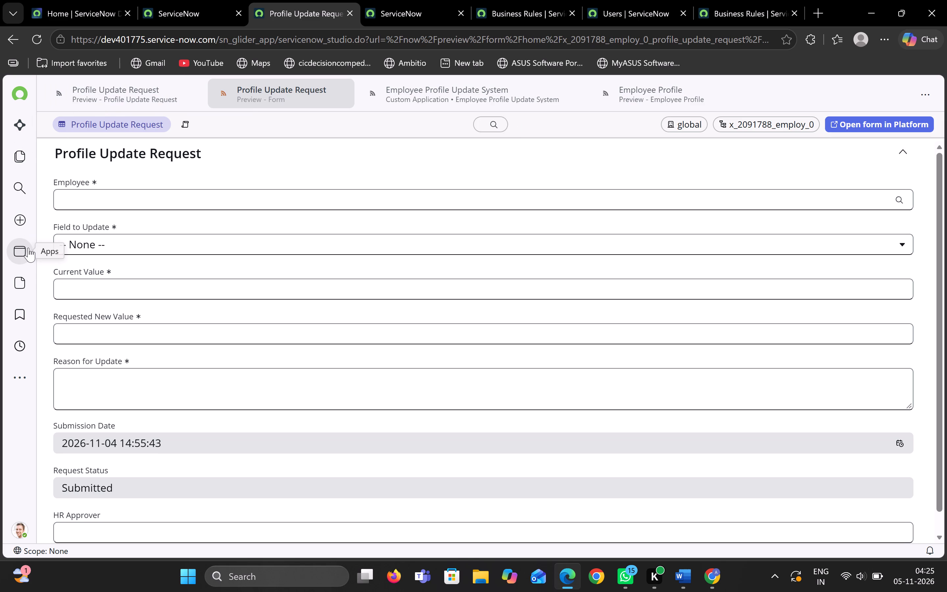
pyautogui.click(24, 272)
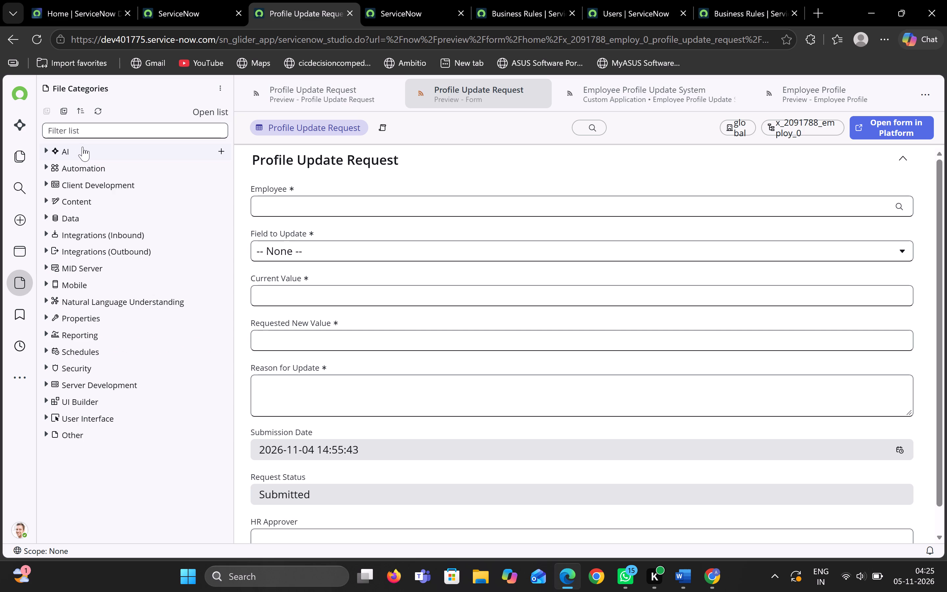
pyautogui.click(77, 217)
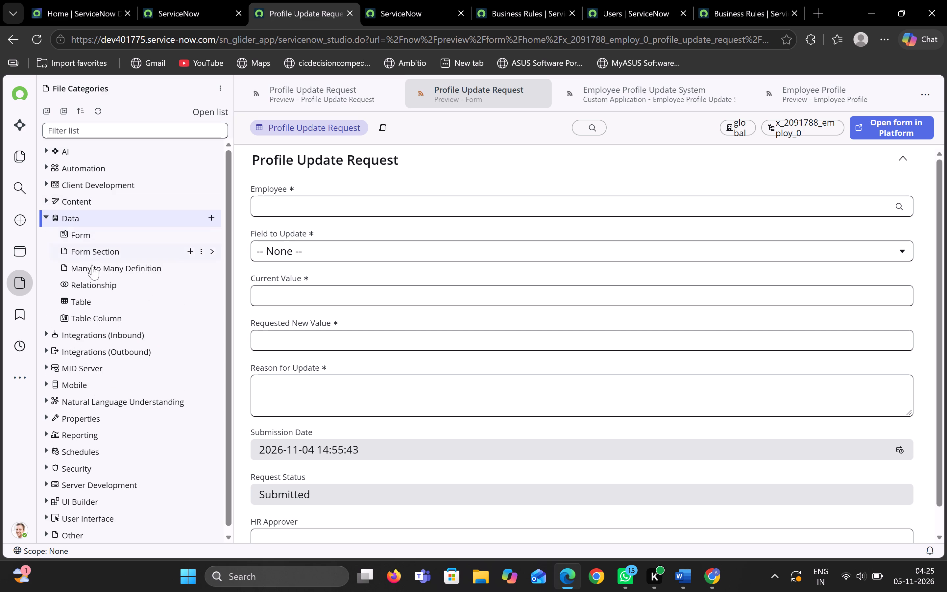
pyautogui.click(101, 297)
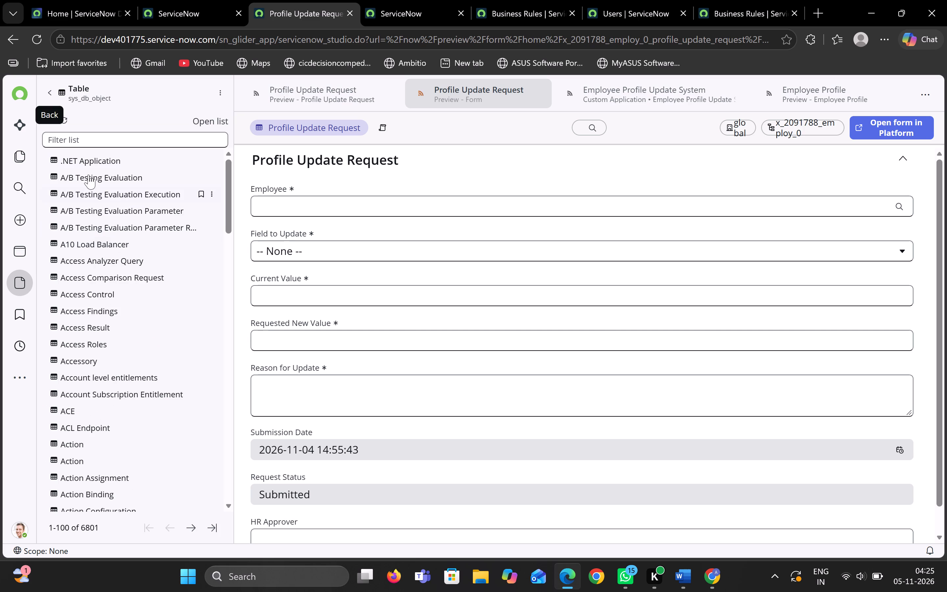
pyautogui.click(100, 139)
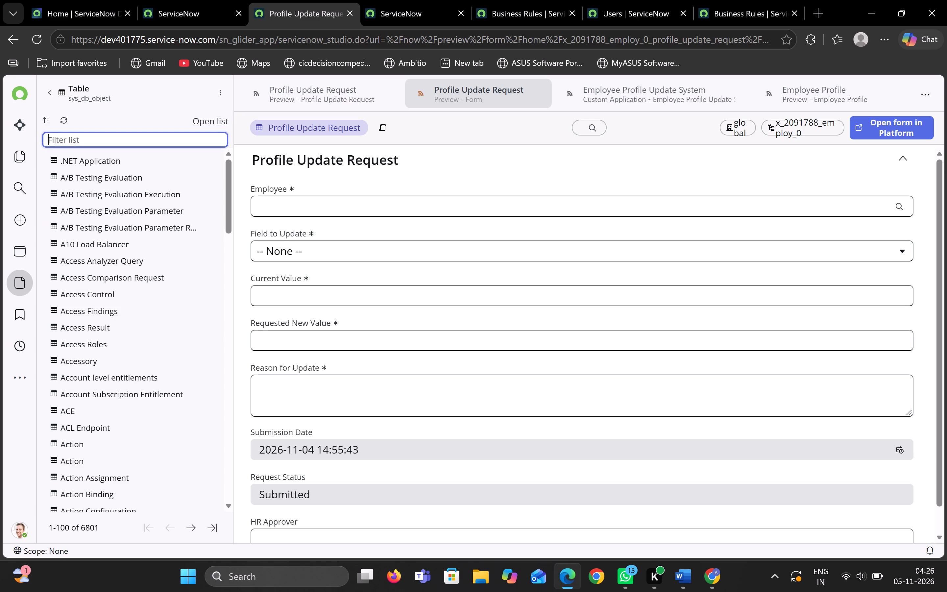
pyautogui.write('profile')
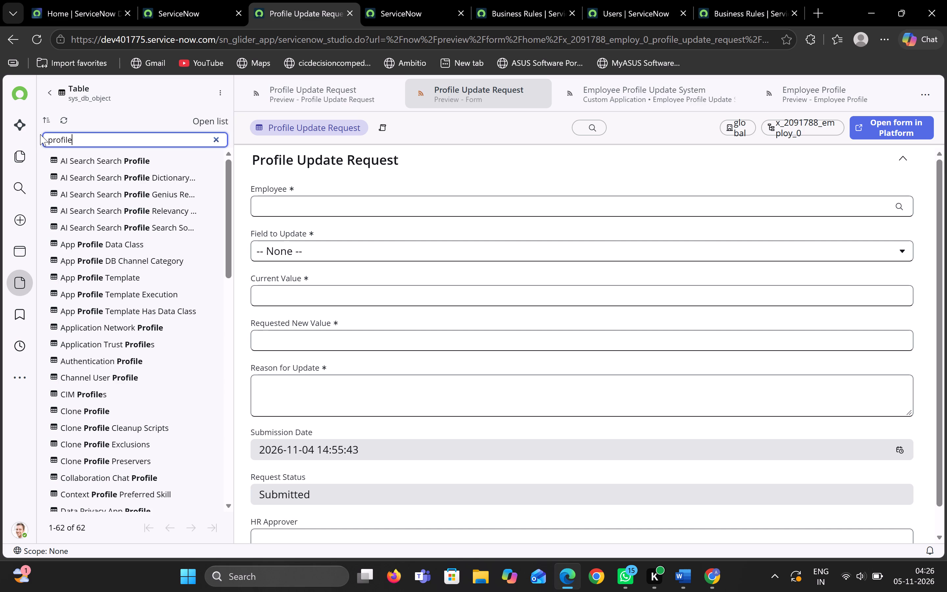
pyautogui.press('space')
pyautogui.write('update')
pyautogui.press('space')
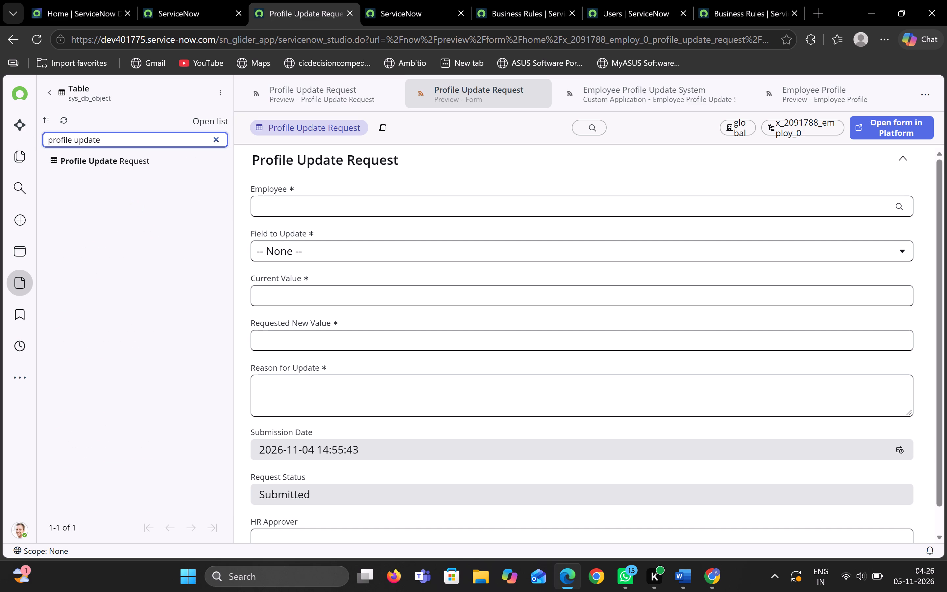
pyautogui.click(95, 164)
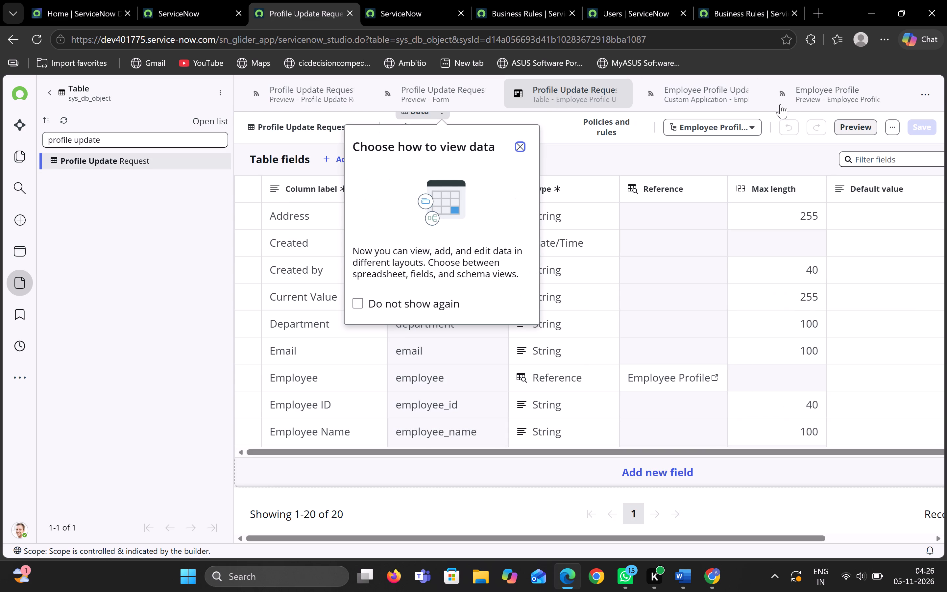
pyautogui.click(855, 133)
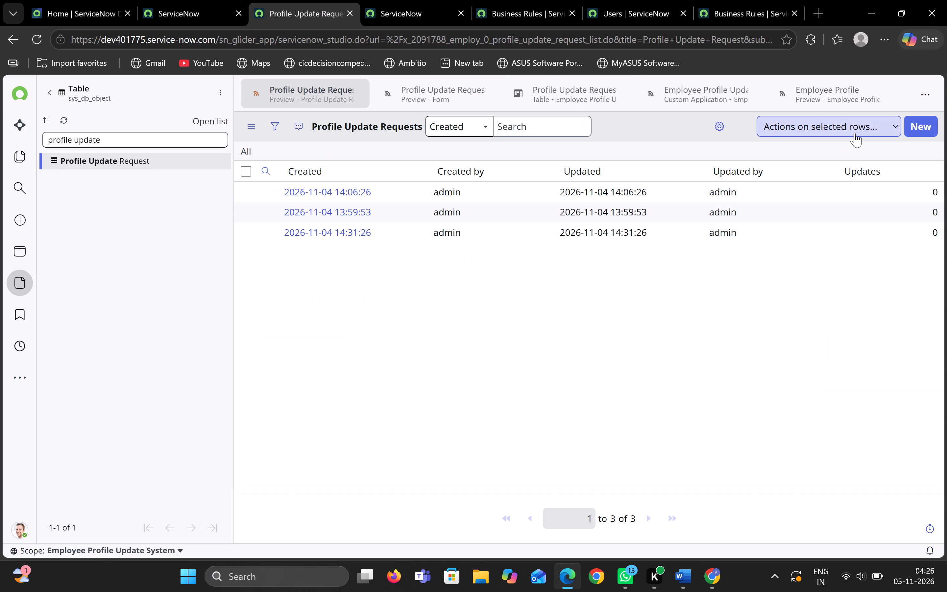
pyautogui.click(343, 188)
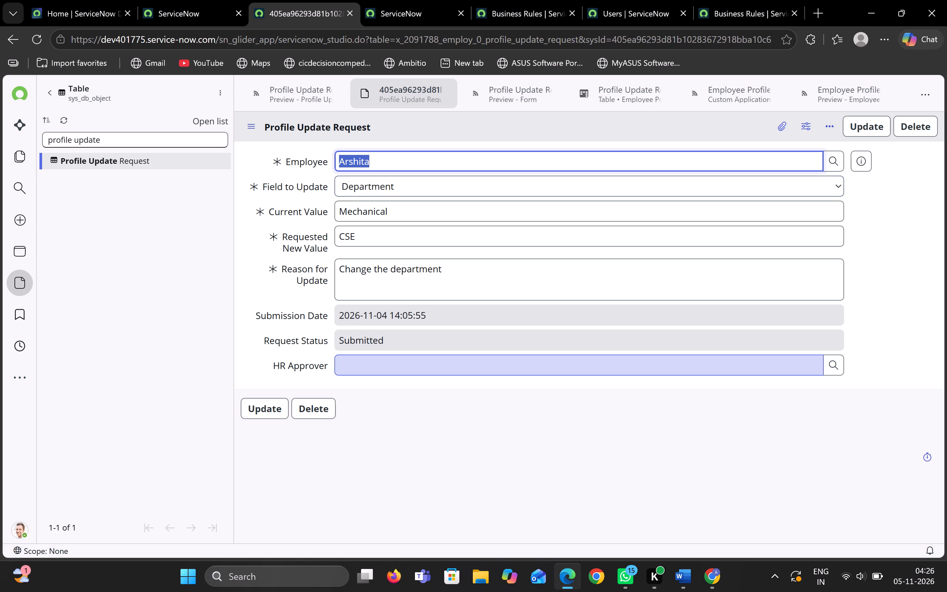
pyautogui.click(299, 96)
pyautogui.click(342, 210)
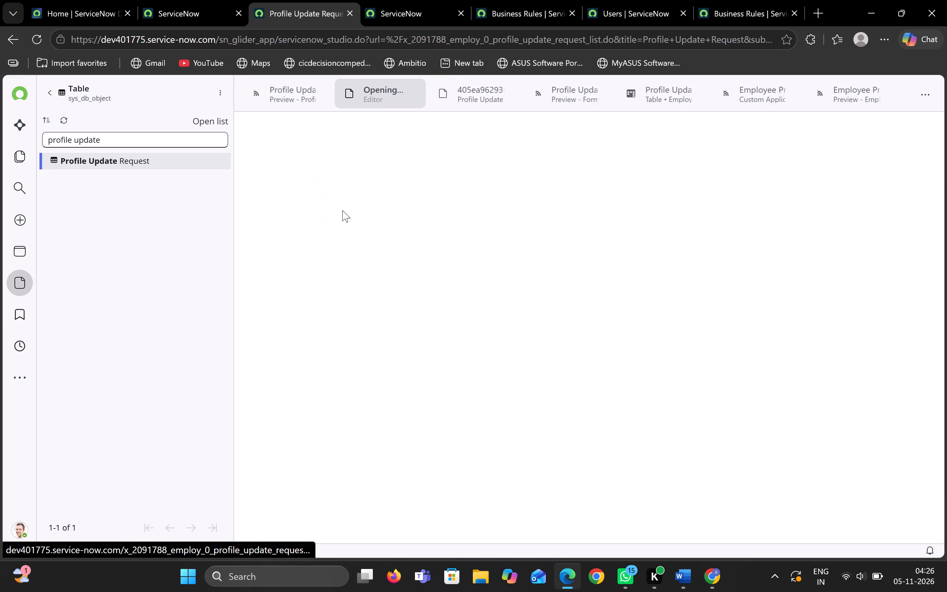
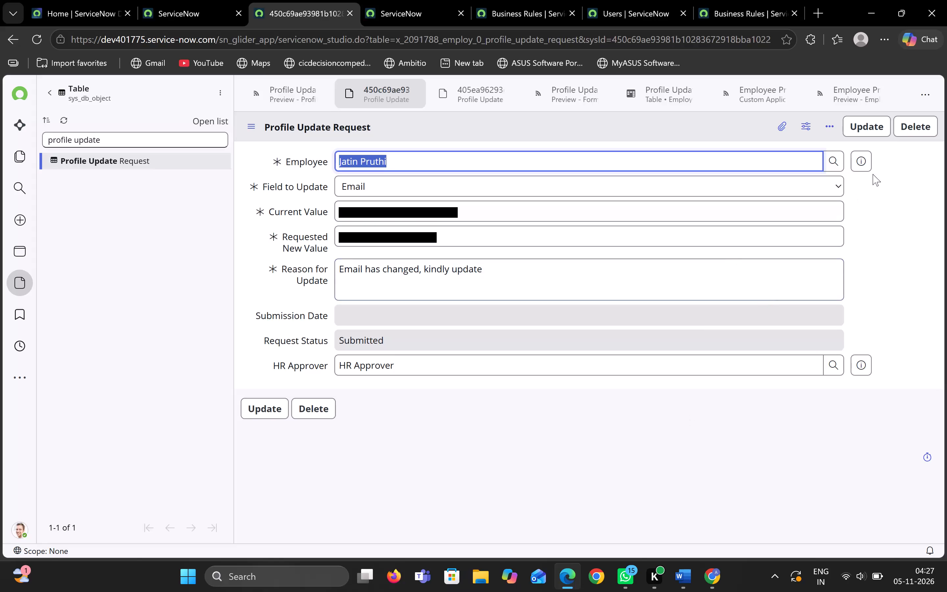
# Update the open email-change request and return to the Profile Update Requests list.
pyautogui.click(871, 127)
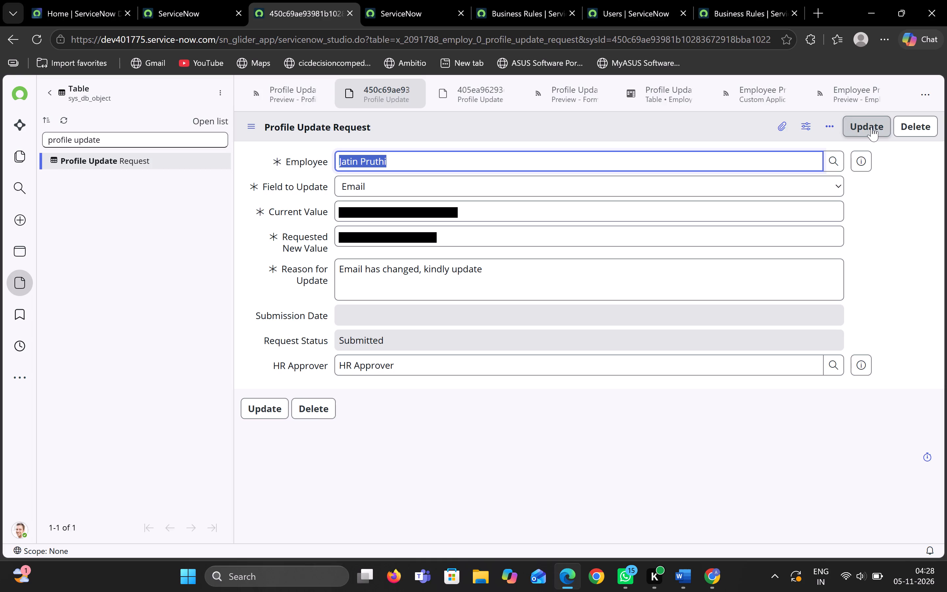
pyautogui.click(277, 101)
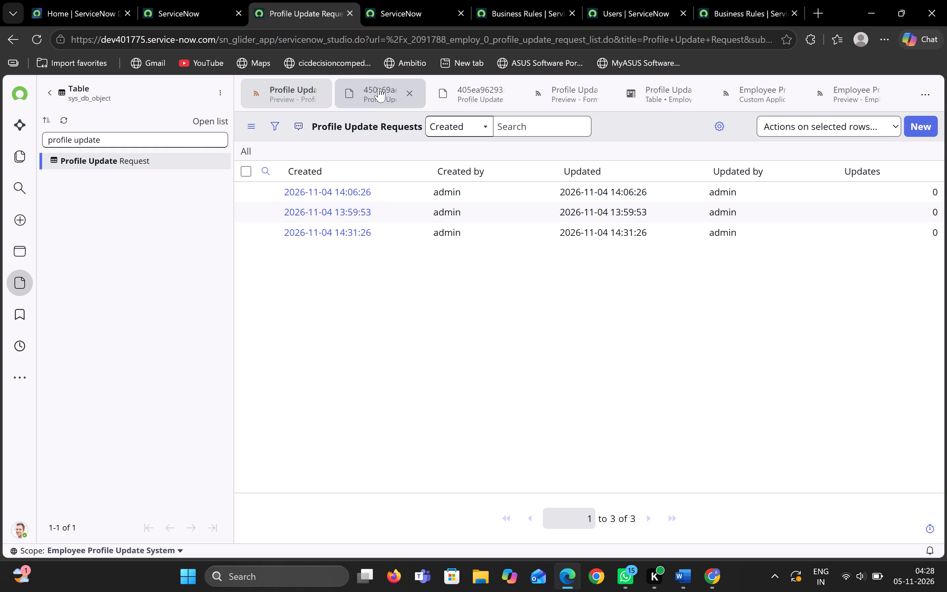
# Open the Profile Update Request table, dismiss the data view tip, and preview its records.
pyautogui.click(120, 166)
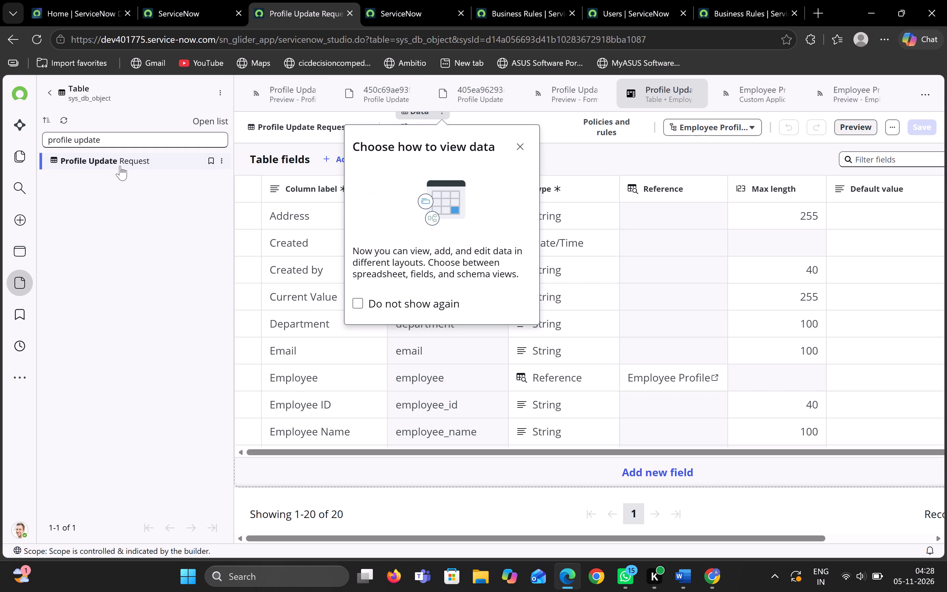
pyautogui.click(527, 154)
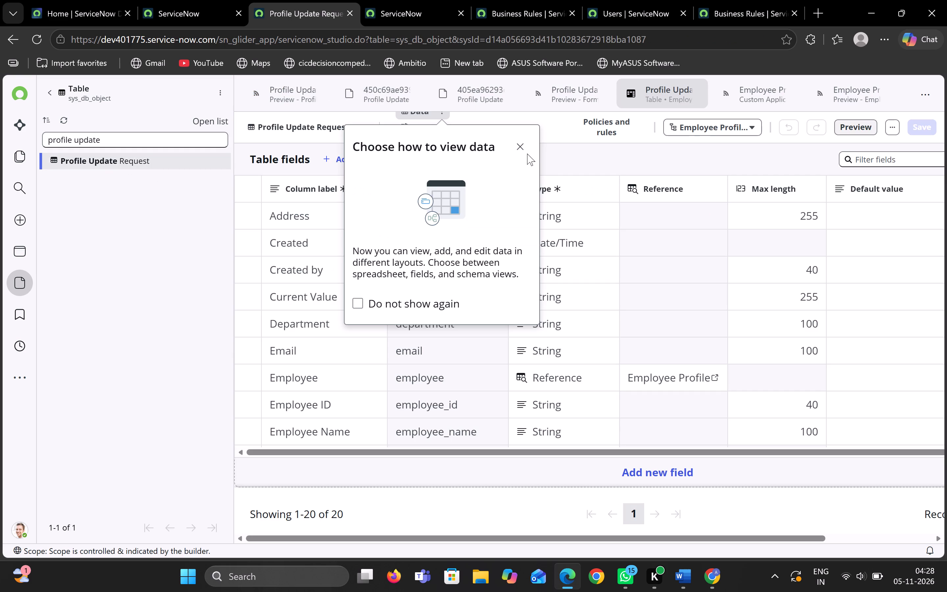
pyautogui.click(525, 152)
pyautogui.click(522, 151)
pyautogui.scroll(3, 522, 151)
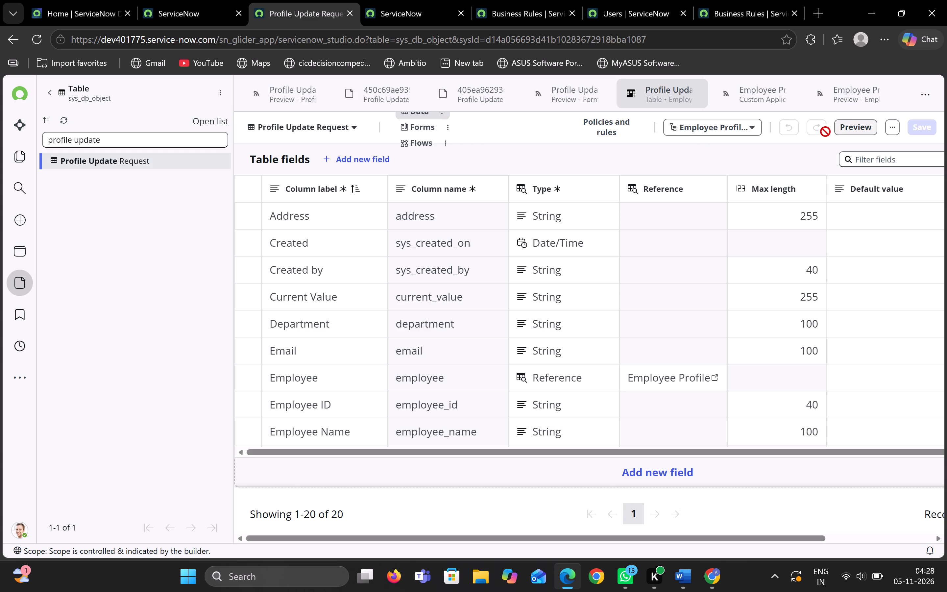
pyautogui.click(843, 131)
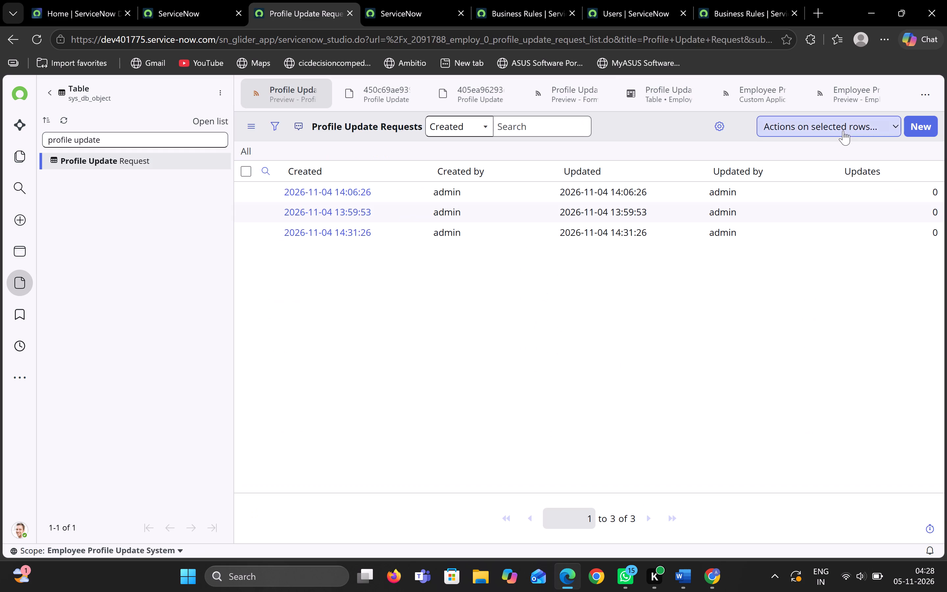
pyautogui.hscroll(-1, 588, 299)
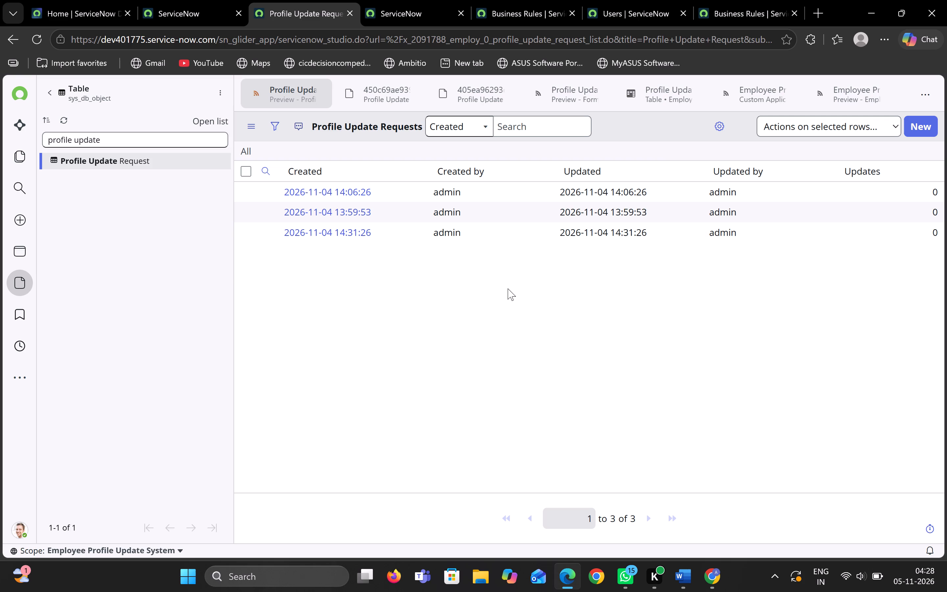
pyautogui.click(348, 210)
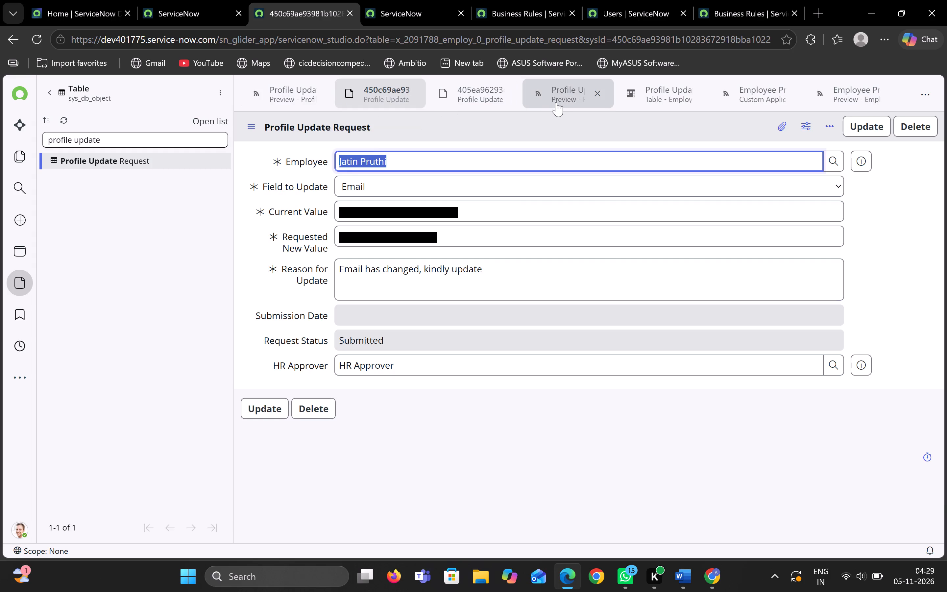
pyautogui.moveTo(557, 102); pyautogui.dragTo(292, 96)
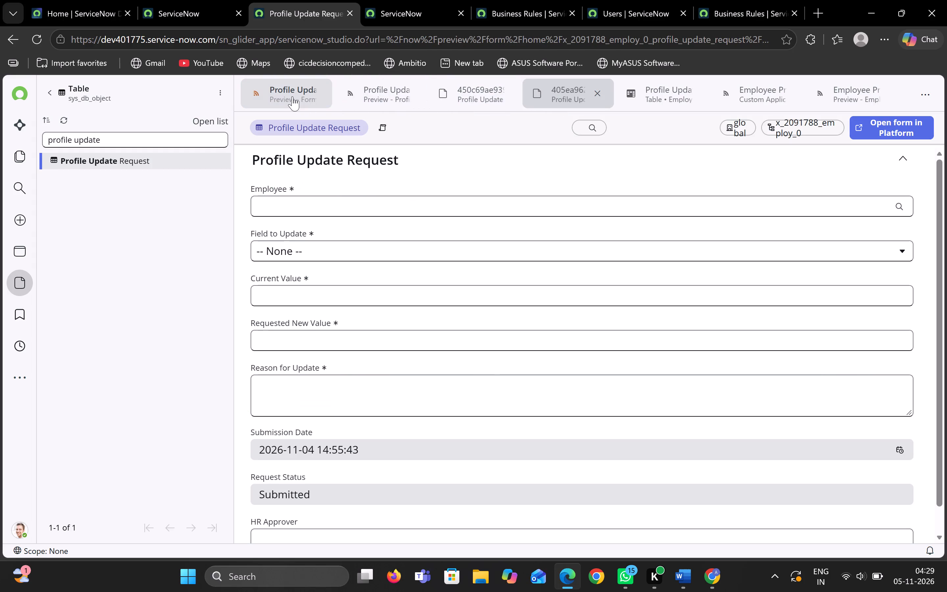
pyautogui.click(545, 88)
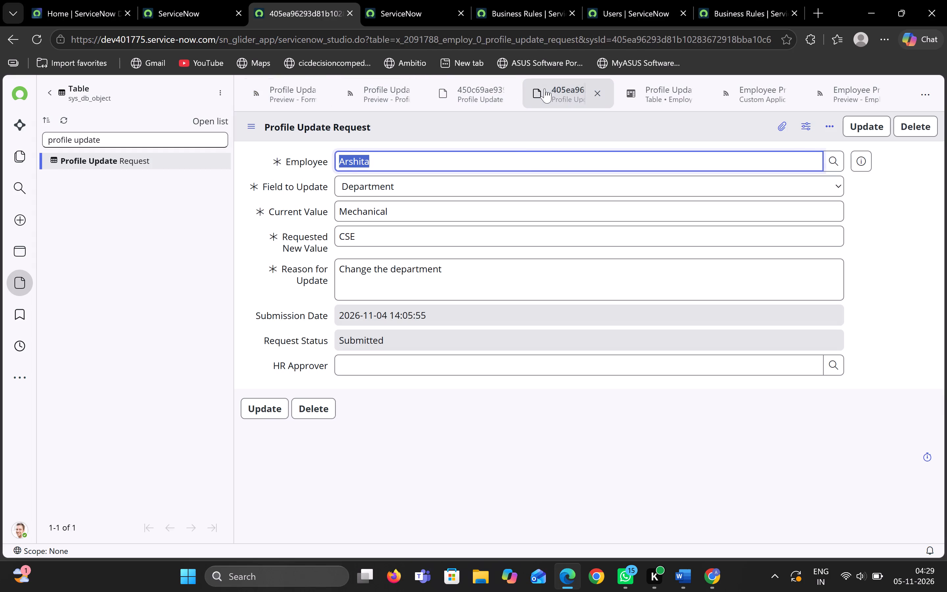
pyautogui.click(300, 92)
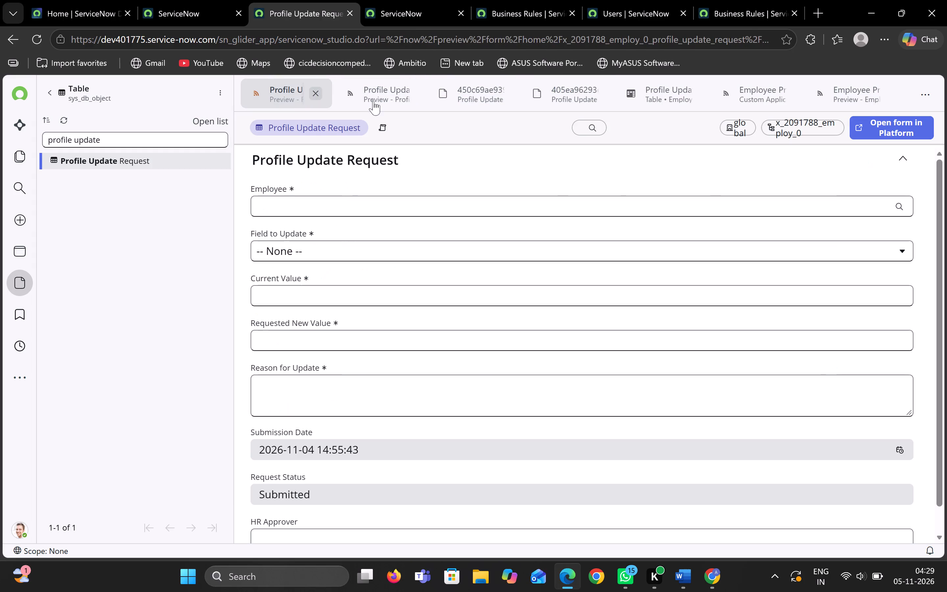
pyautogui.click(382, 100)
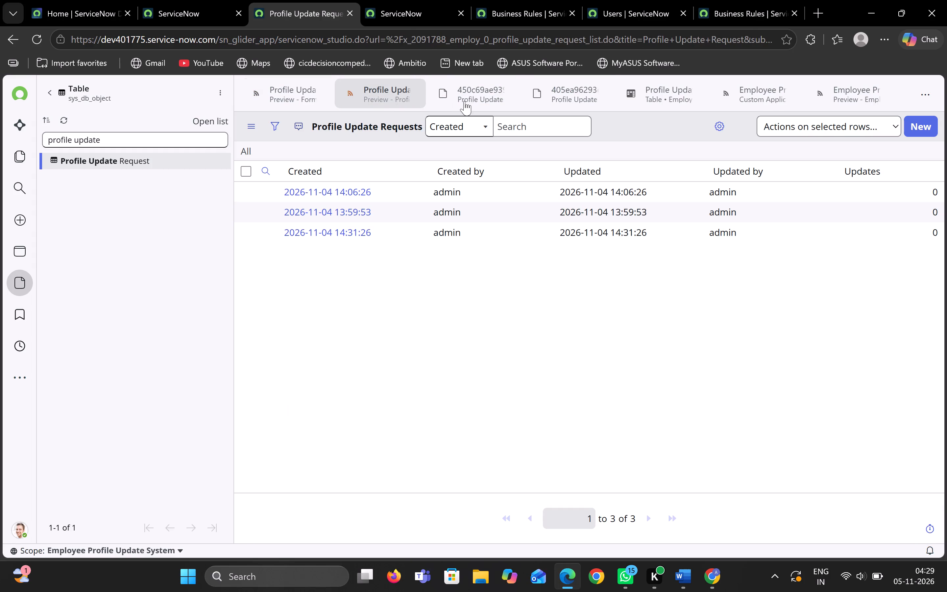
# Widen the Profile Update Request table view by collapsing the file list beside it, and preview the table's records.
pyautogui.click(659, 85)
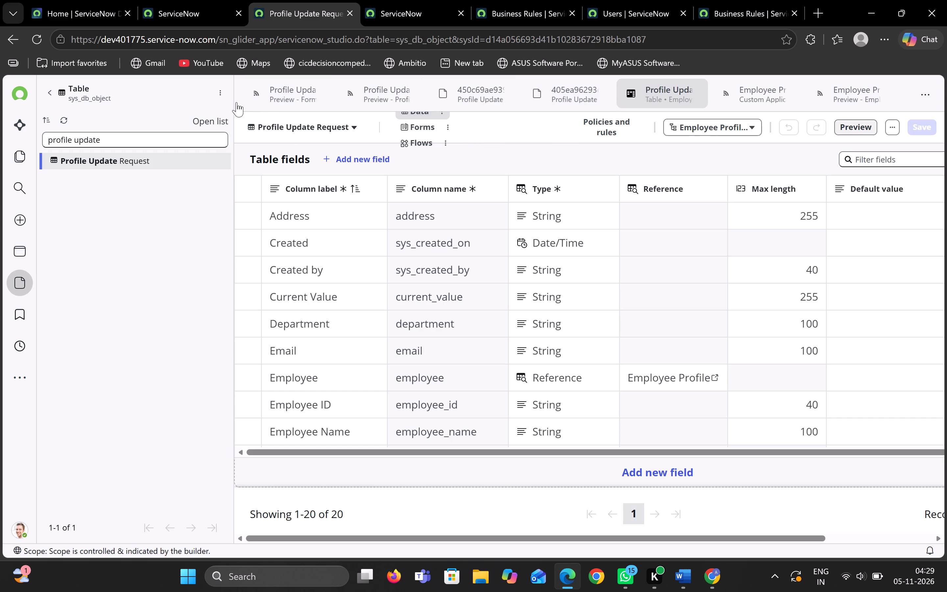
pyautogui.moveTo(233, 100); pyautogui.dragTo(58, 110)
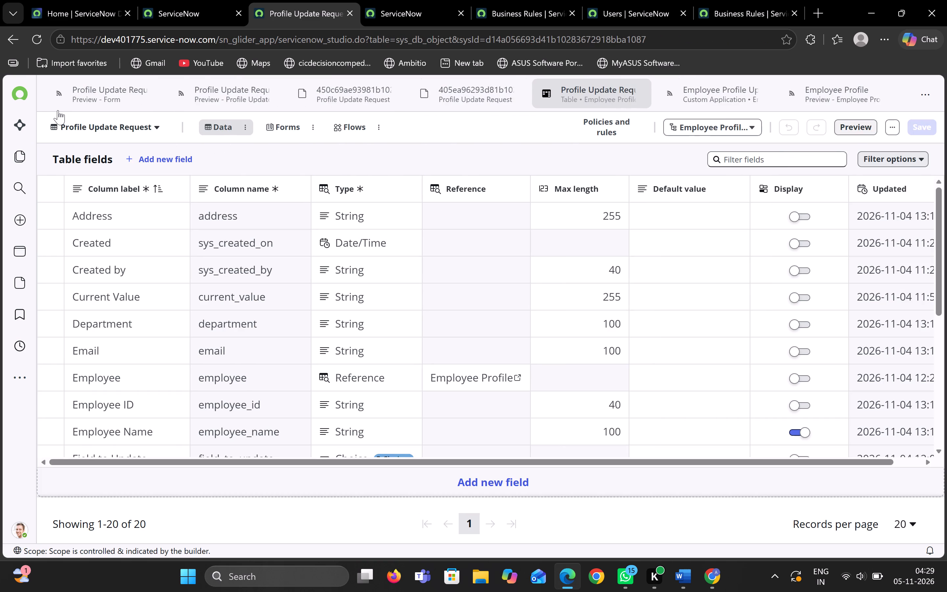
pyautogui.click(853, 128)
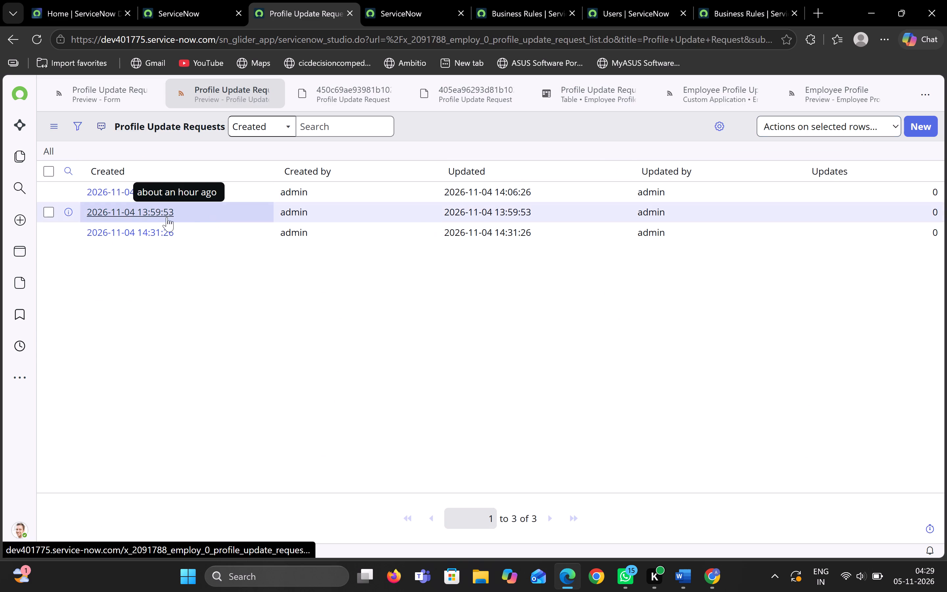
pyautogui.click(135, 233)
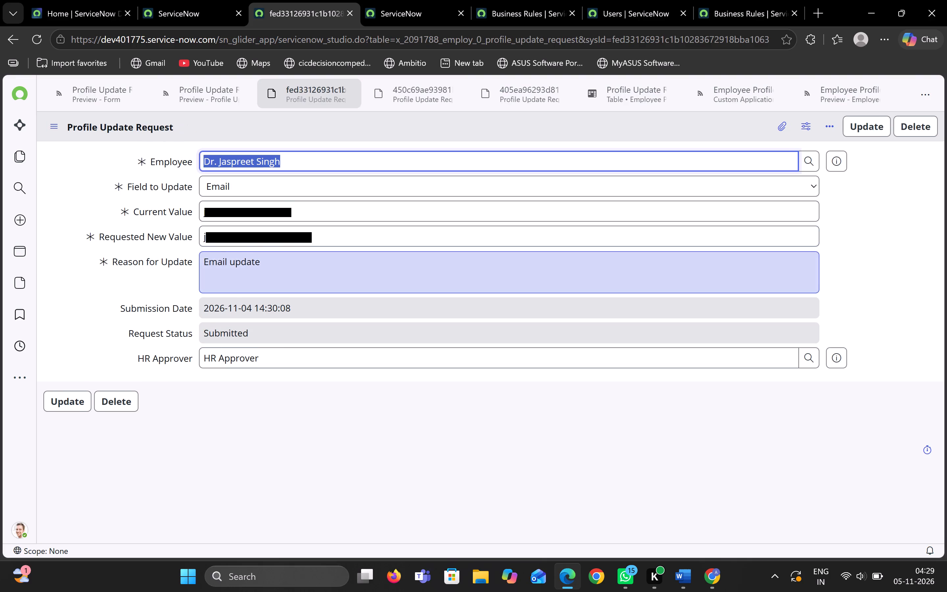
pyautogui.click(290, 385)
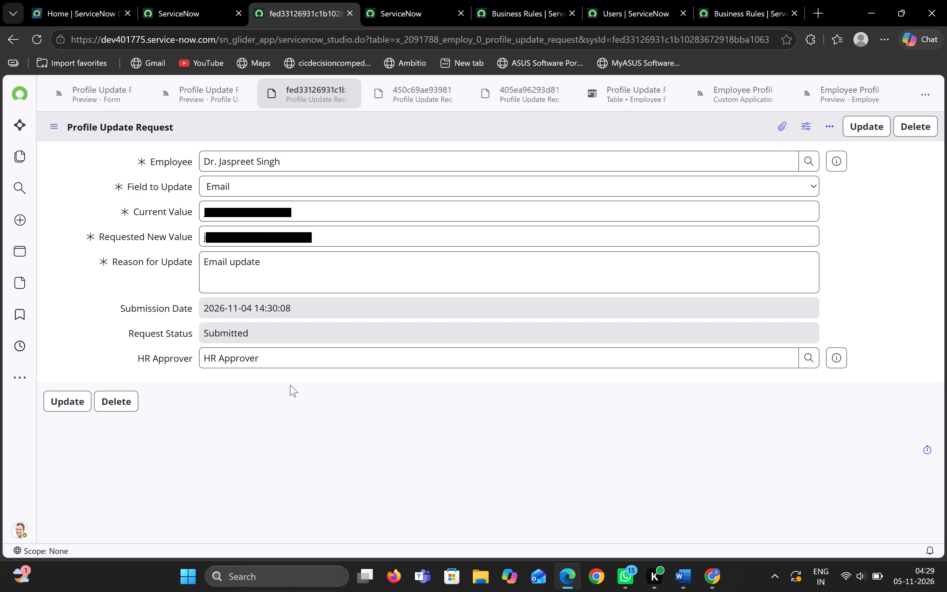
pyautogui.click(395, 340)
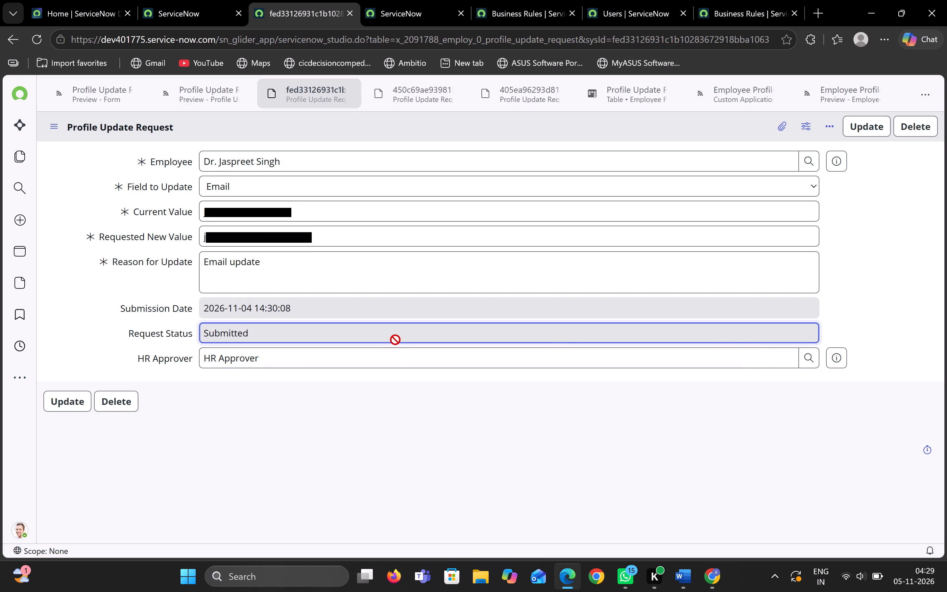
pyautogui.click(395, 340)
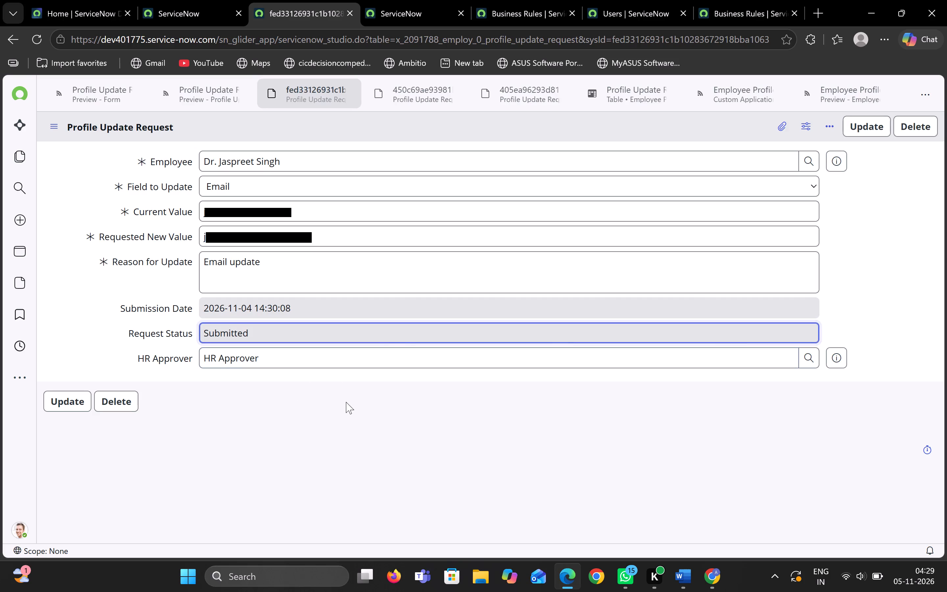